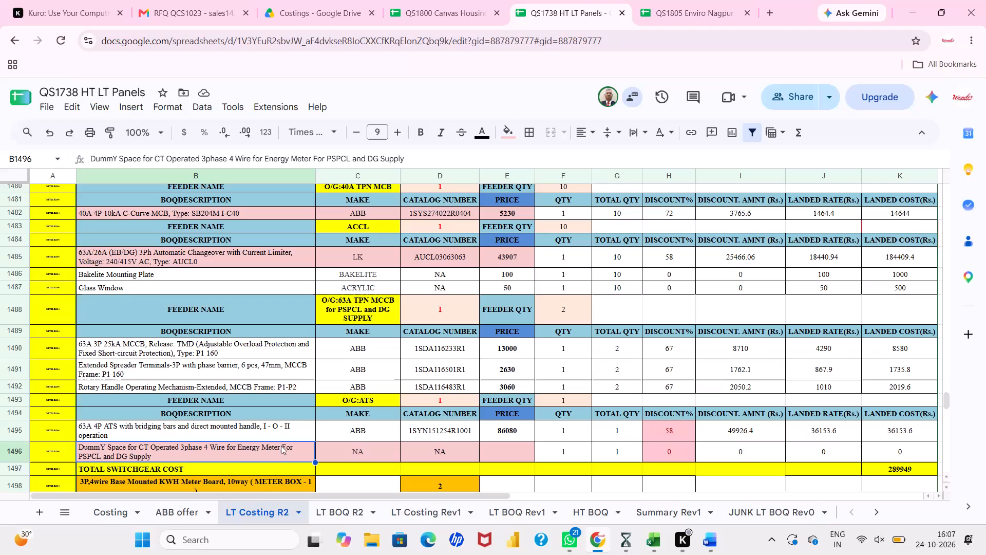
# Switch to the QS1800 Canvas Housing spreadsheet and review the Common Service Panel items in BOM R1.
pyautogui.click(258, 432)
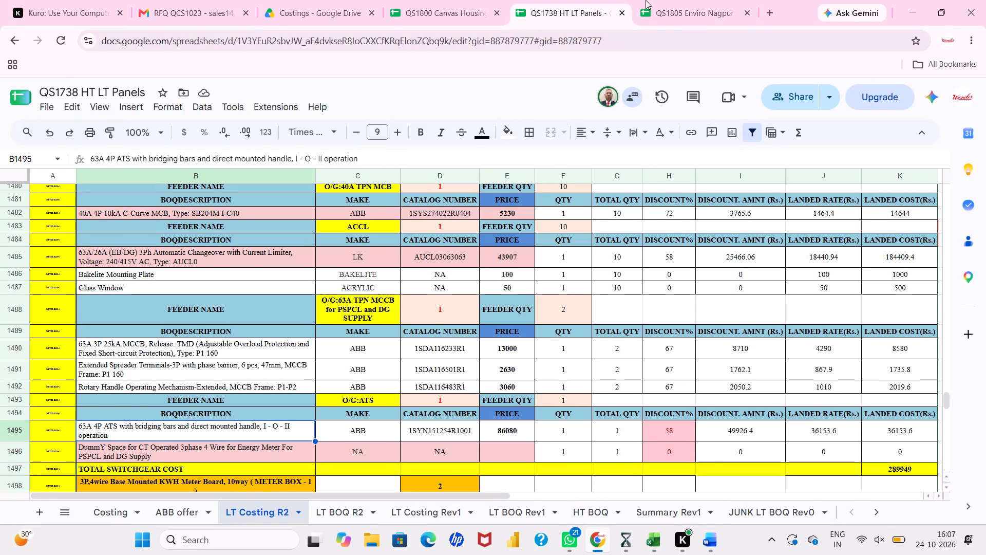
pyautogui.click(418, 0)
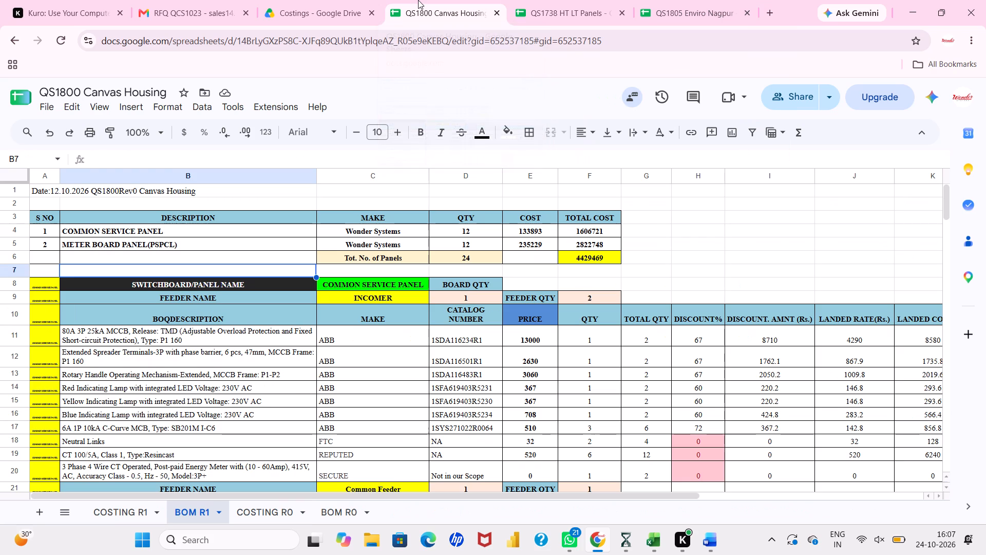
pyautogui.scroll(-1, 404, 313)
pyautogui.scroll(-2, 252, 370)
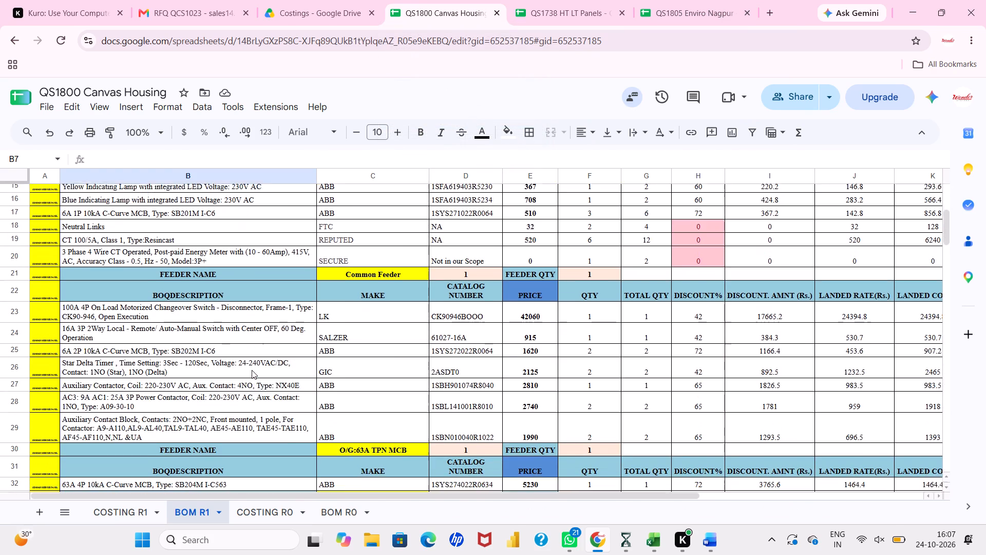
pyautogui.scroll(-2, 252, 370)
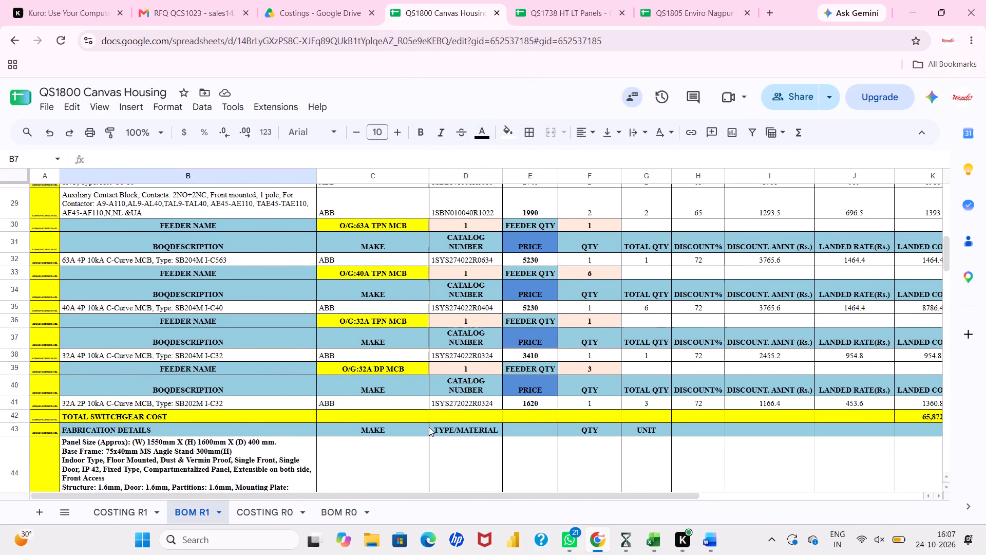
pyautogui.scroll(6, 429, 427)
pyautogui.scroll(-1, 429, 427)
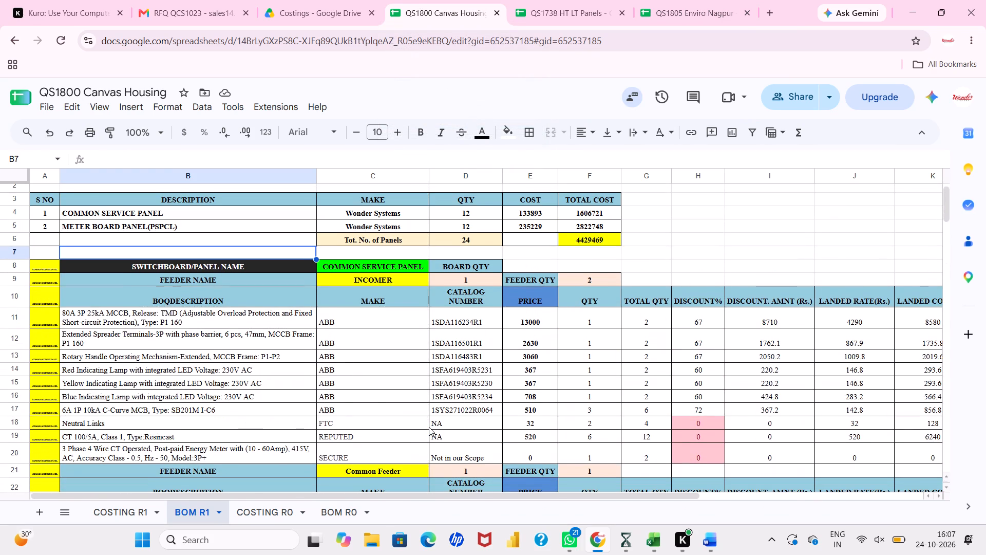
pyautogui.scroll(-2, 429, 427)
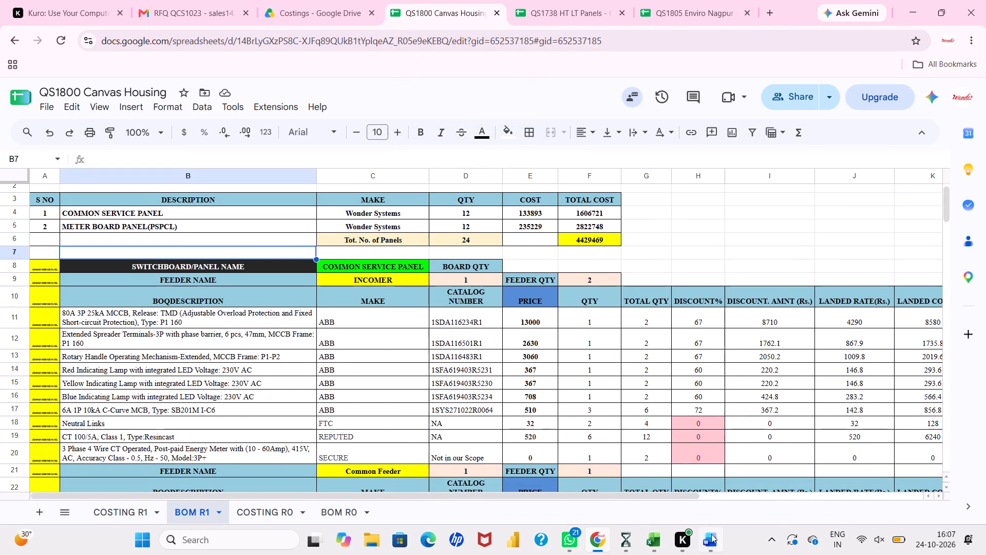
# Switch to the Word offer for QS1800 and review the Common Service Panel incomer items in its BOM table.
pyautogui.click(705, 484)
pyautogui.scroll(12, 558, 310)
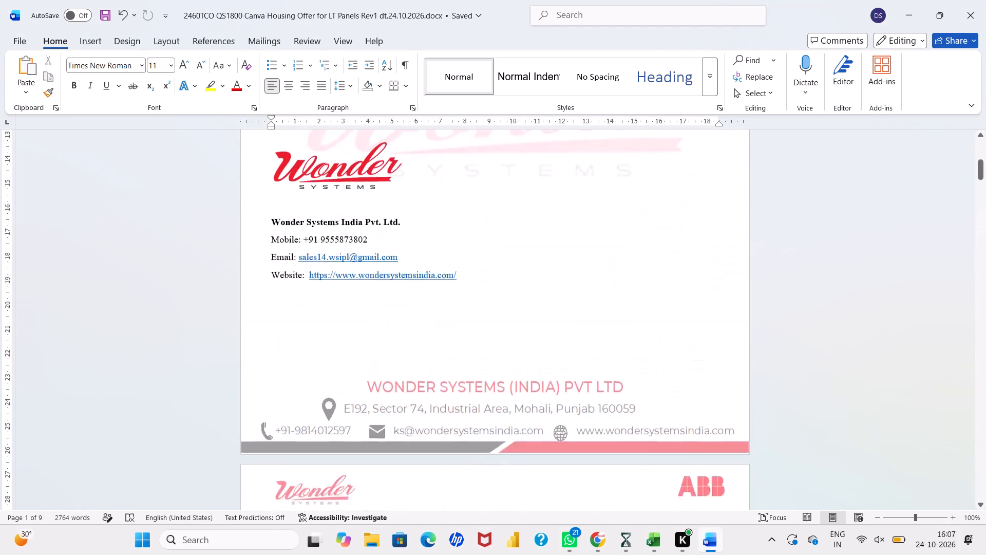
pyautogui.scroll(-7, 558, 310)
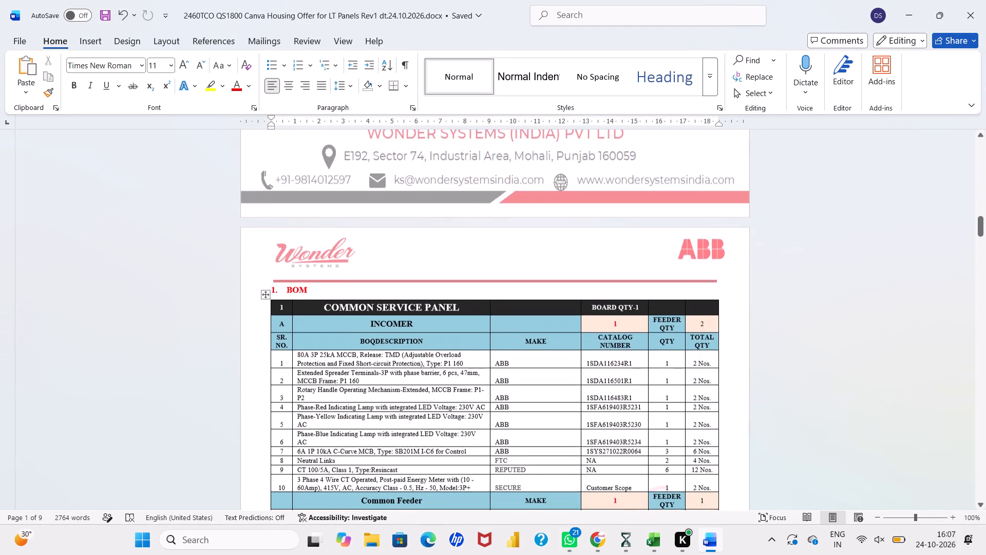
pyautogui.scroll(-3, 558, 310)
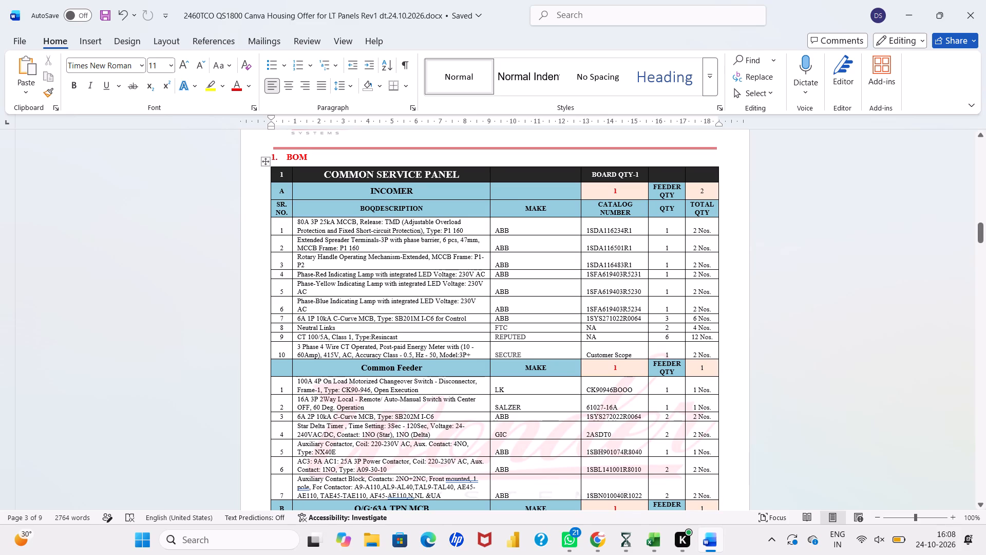
pyautogui.click(451, 355)
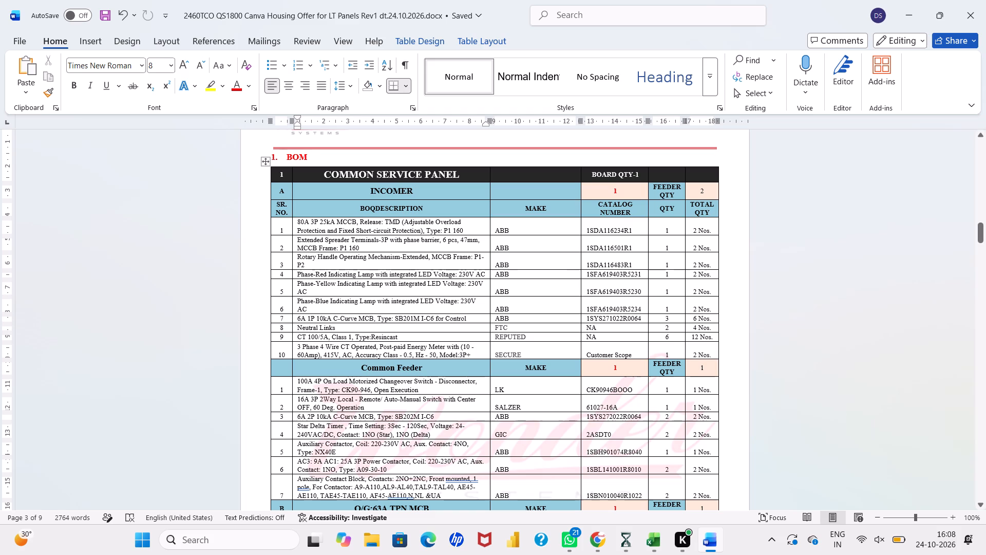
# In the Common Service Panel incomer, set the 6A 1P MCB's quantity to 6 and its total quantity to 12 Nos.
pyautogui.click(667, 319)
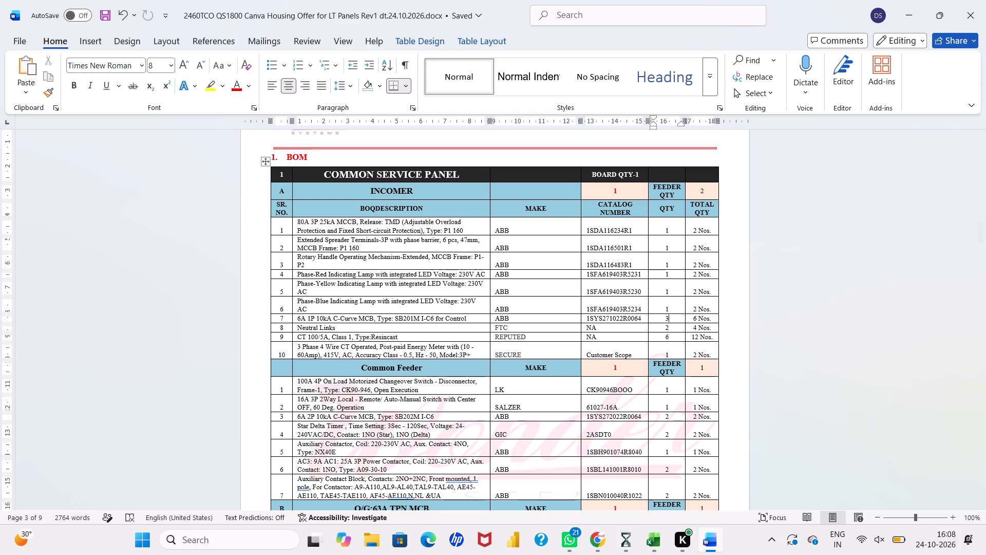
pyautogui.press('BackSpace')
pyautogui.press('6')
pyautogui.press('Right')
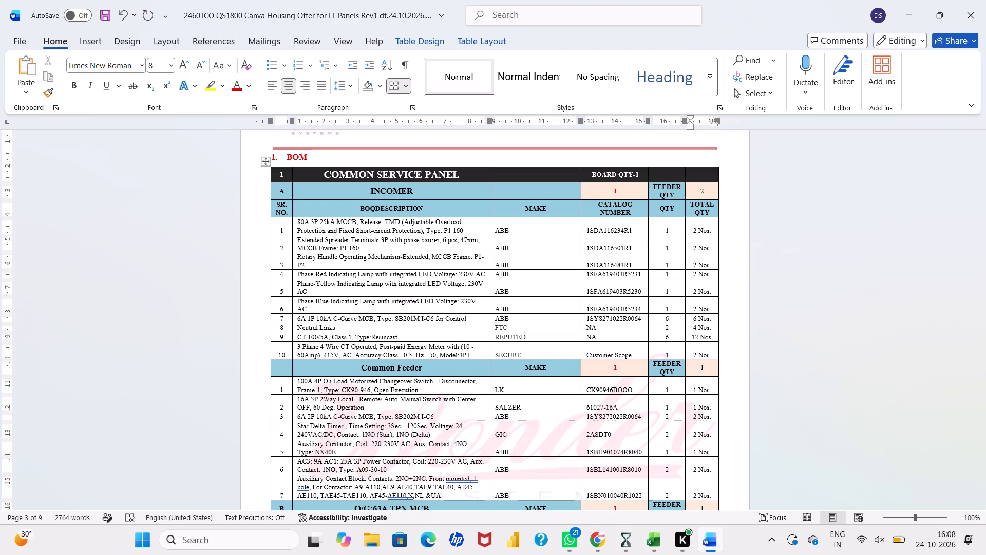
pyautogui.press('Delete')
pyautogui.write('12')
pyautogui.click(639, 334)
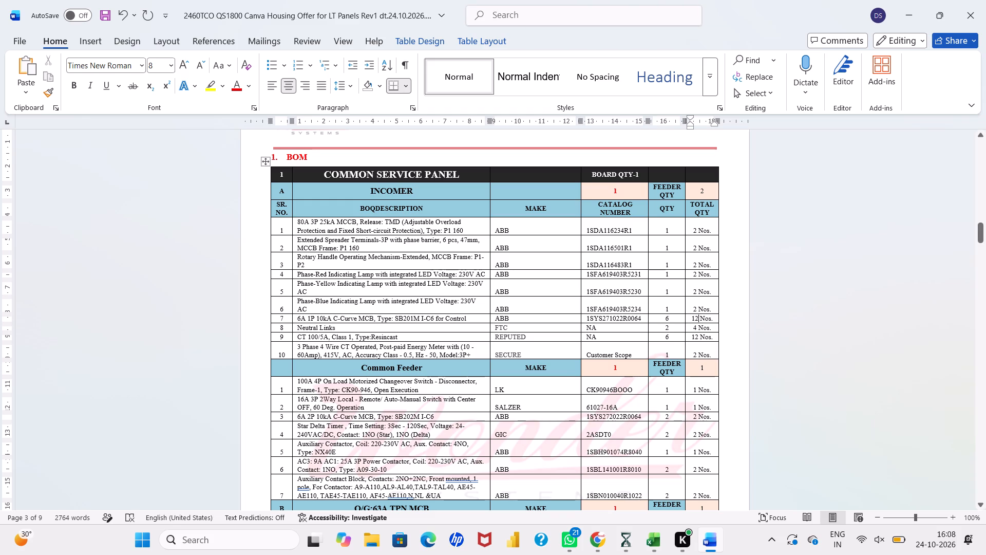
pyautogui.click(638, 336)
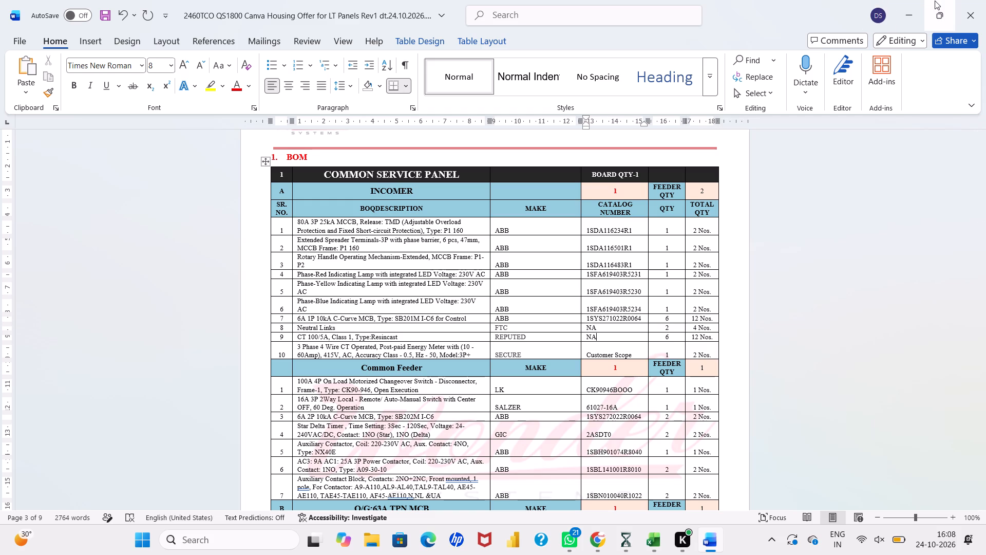
# Arrange the Word offer and the QS1800 Canvas Housing spreadsheet side by side.
pyautogui.click(868, 99)
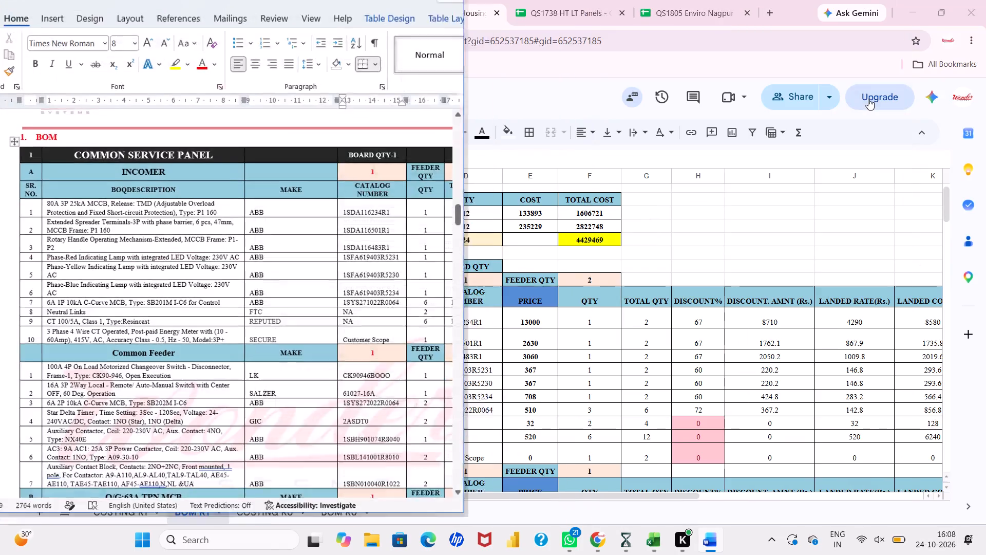
pyautogui.click(771, 210)
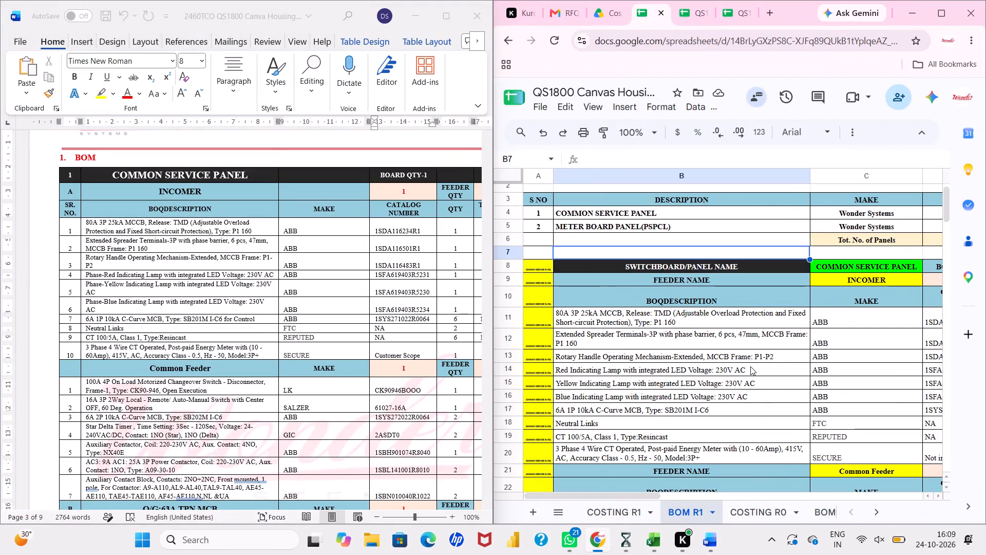
# Using the BOM R1 quantities, set the incomer's 6A 1P MCB quantity to 3 and total to 6 Nos. in the offer's Common Service Panel.
pyautogui.hscroll(-4, 750, 366)
pyautogui.scroll(-2, 750, 366)
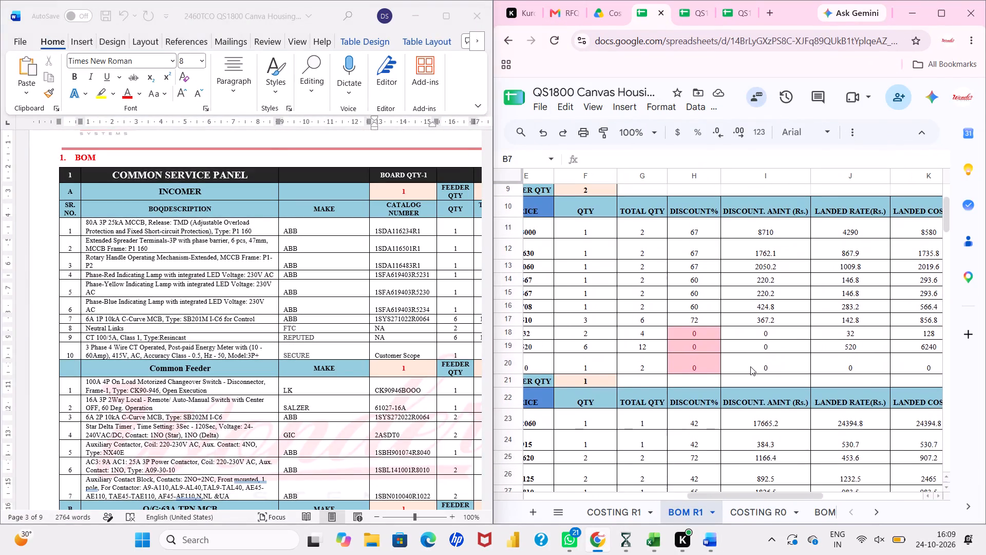
pyautogui.hscroll(-1, 360, 339)
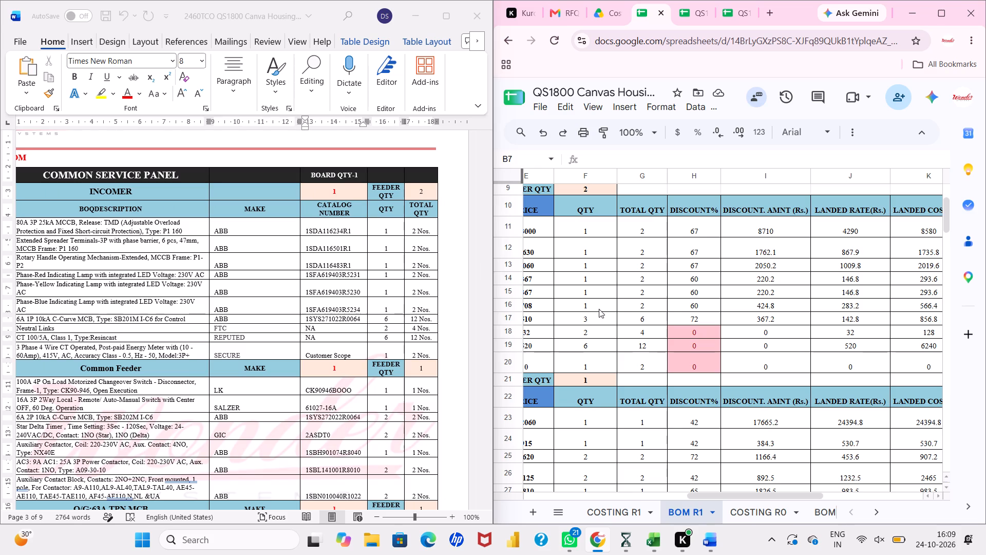
pyautogui.scroll(1, 597, 318)
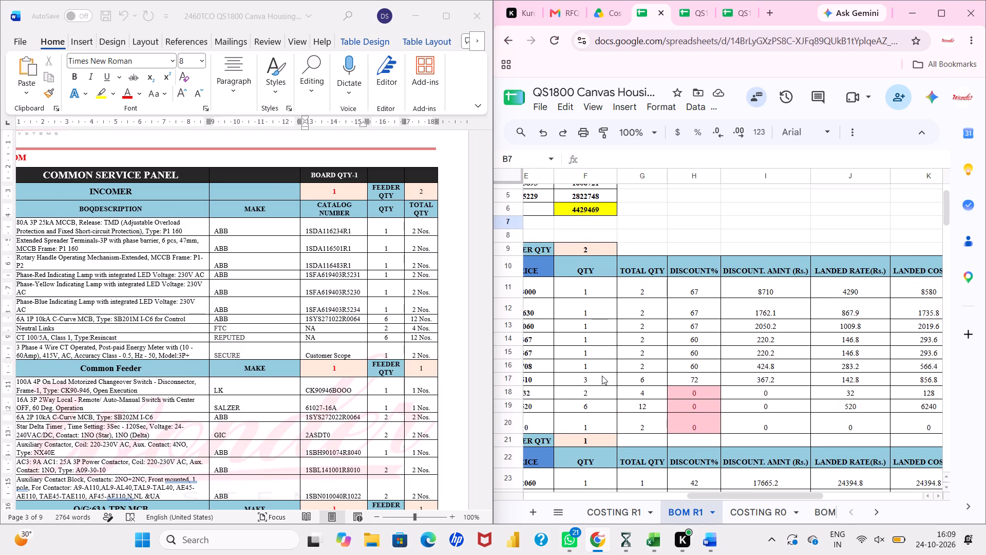
pyautogui.hscroll(3, 602, 376)
pyautogui.hscroll(-1, 602, 376)
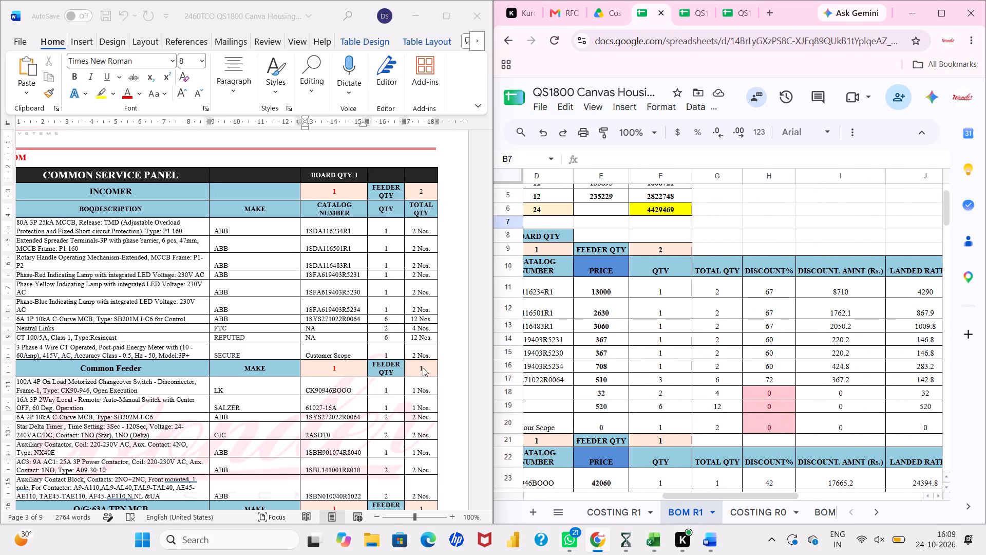
pyautogui.tripleClick(390, 321)
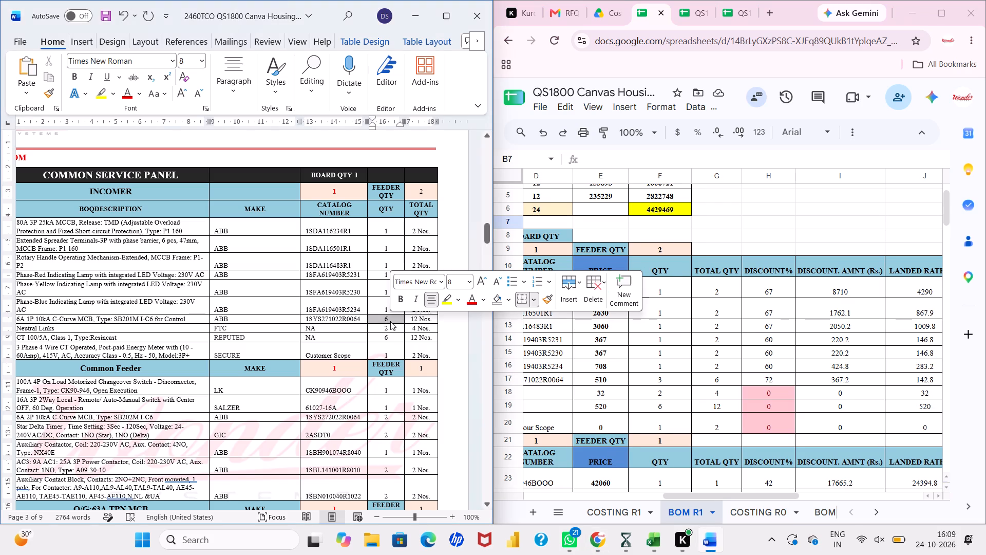
pyautogui.press('3')
pyautogui.press('Right')
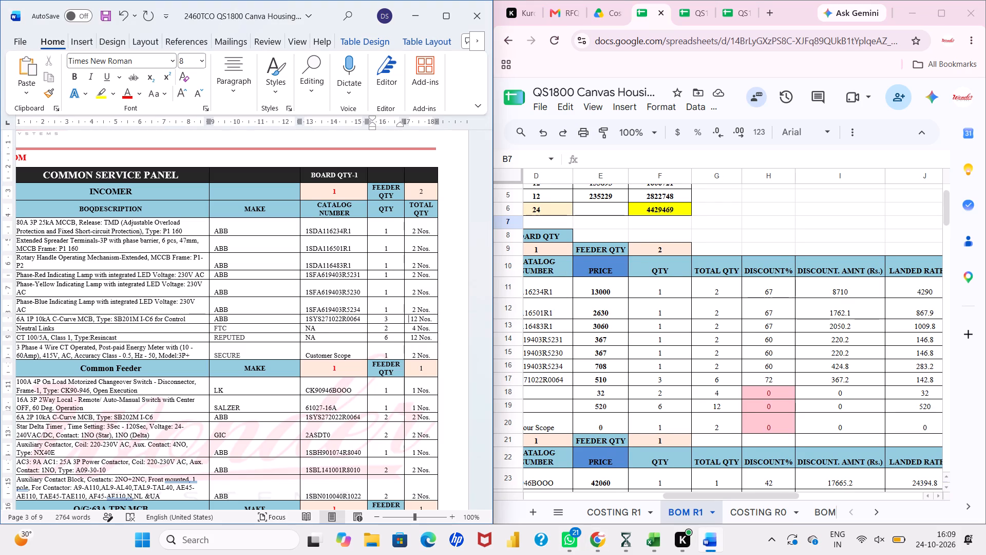
pyautogui.press('Delete')
pyautogui.press('Delete')
pyautogui.press('6')
pyautogui.click(364, 330)
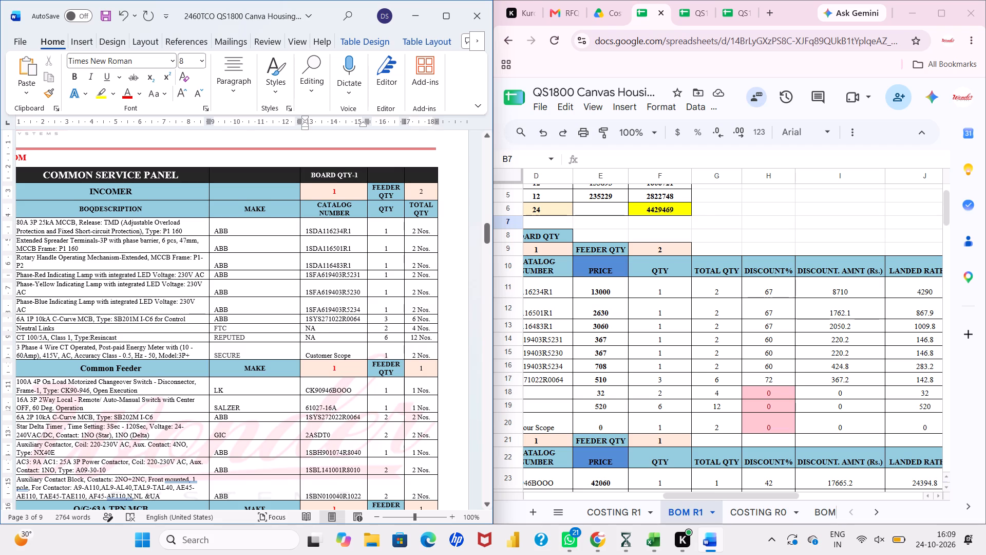
# Compare the Common Service Panel's Common Feeder and outgoing MCB quantities in the offer with the BOM R1 sheet.
pyautogui.scroll(-3, 364, 330)
pyautogui.scroll(-2, 681, 392)
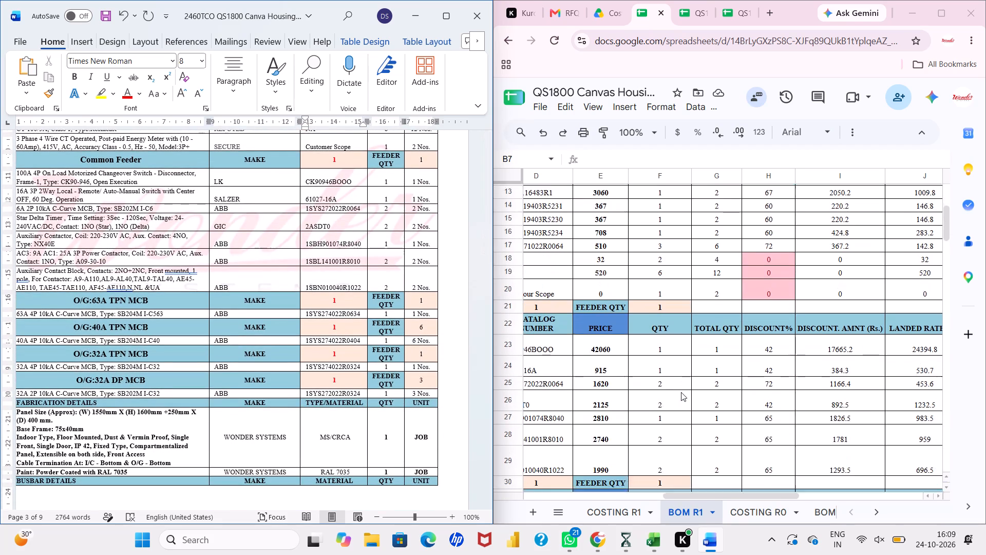
pyautogui.scroll(-1, 681, 392)
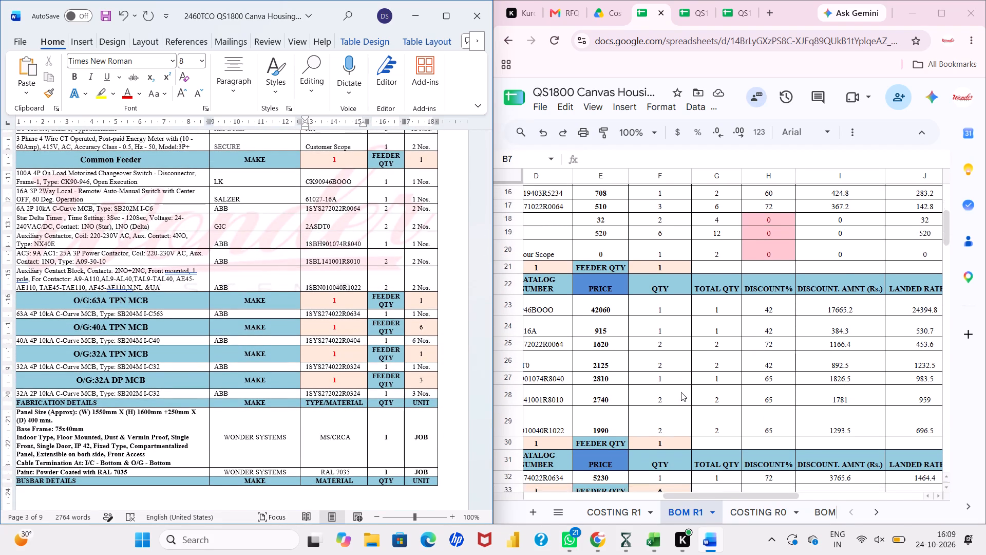
pyautogui.scroll(-3, 681, 392)
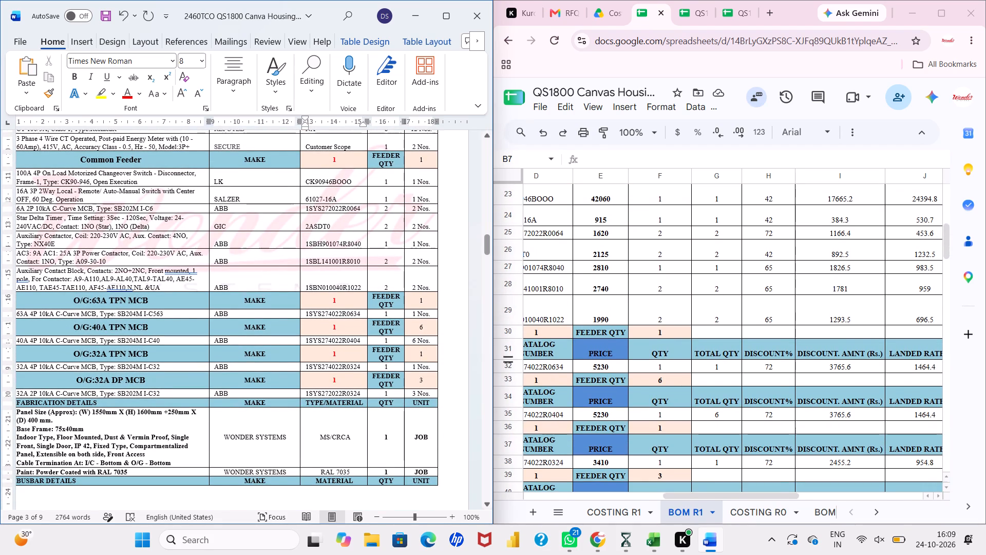
pyautogui.scroll(-2, 381, 349)
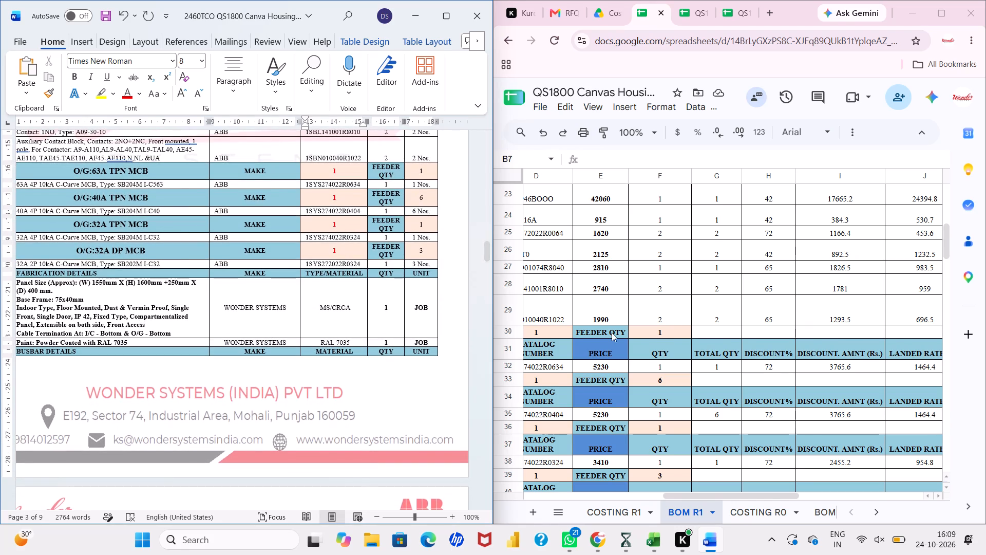
pyautogui.scroll(-6, 612, 332)
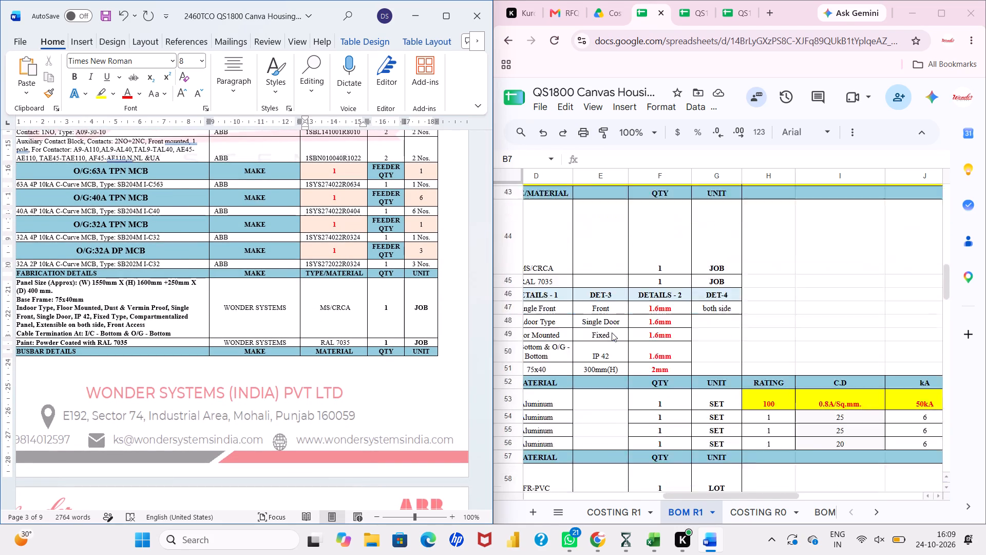
# Compare the METER BOARD PANEL(PSPCL) quantities with BOM R1, from the incomer through the ACCL items, continuing to the offer's scope of supply.
pyautogui.scroll(-5, 612, 332)
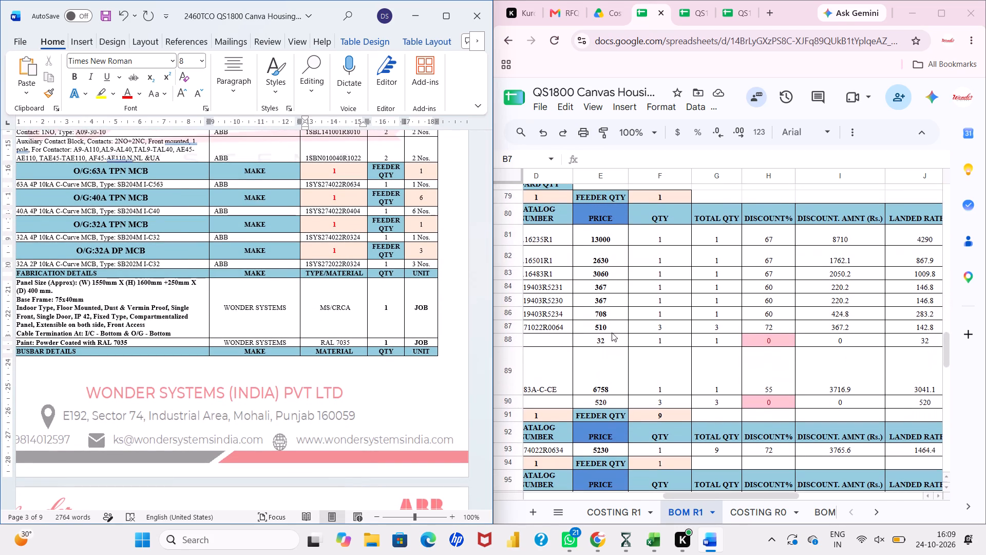
pyautogui.scroll(-2, 348, 297)
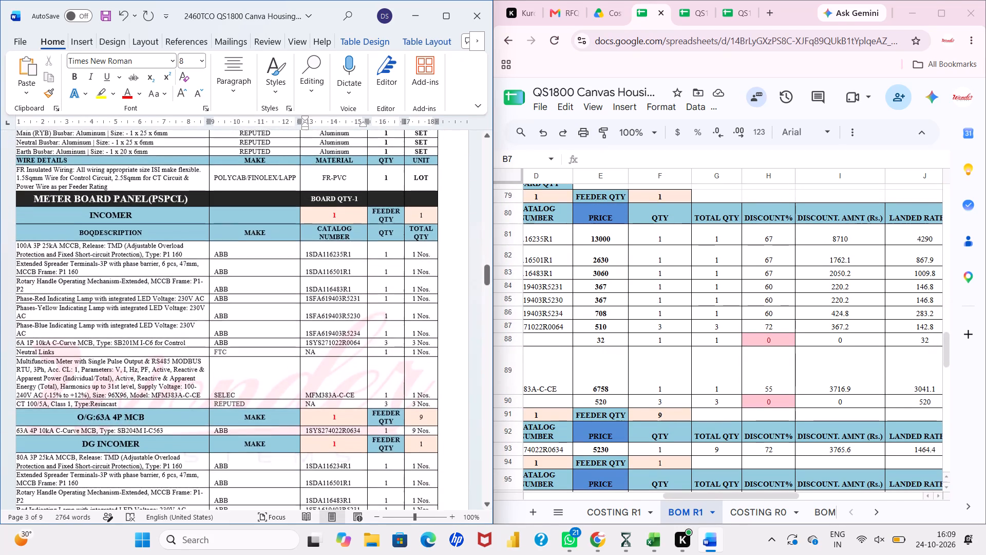
pyautogui.scroll(-2, 348, 297)
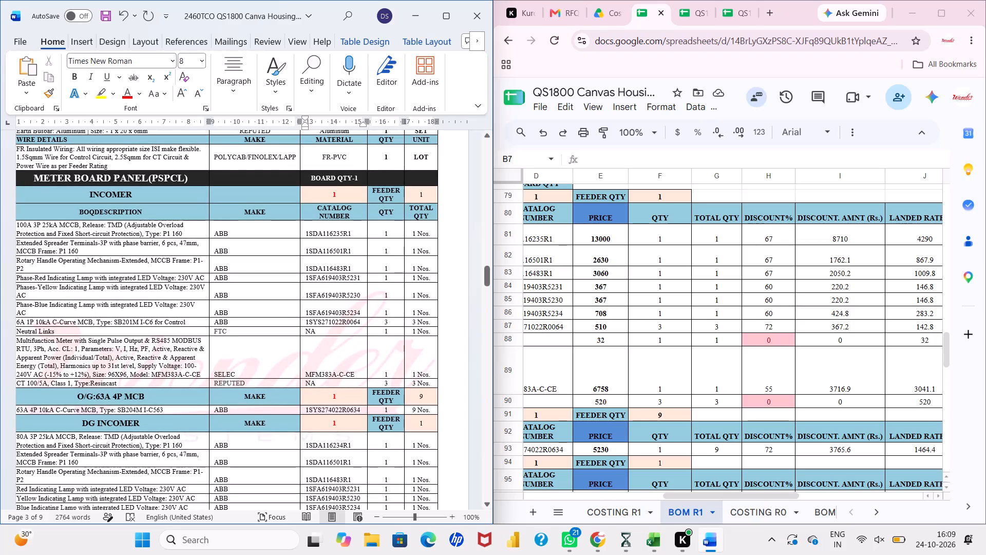
pyautogui.scroll(-1, 348, 297)
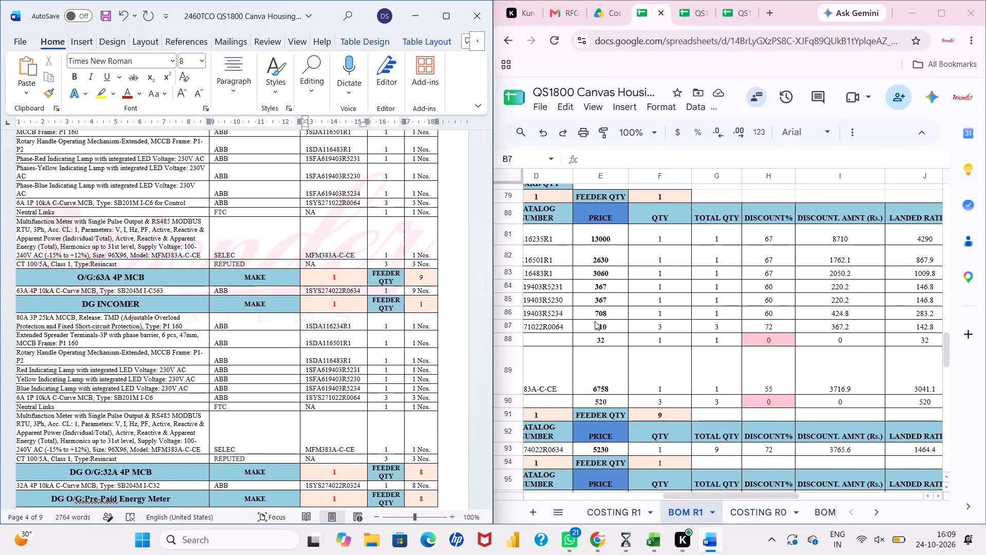
pyautogui.scroll(-3, 595, 321)
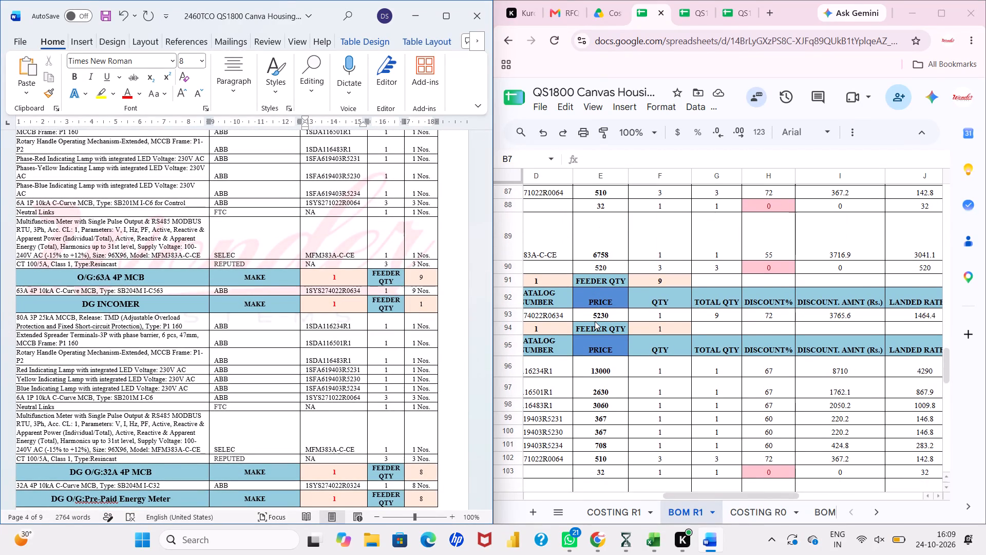
pyautogui.scroll(-2, 595, 321)
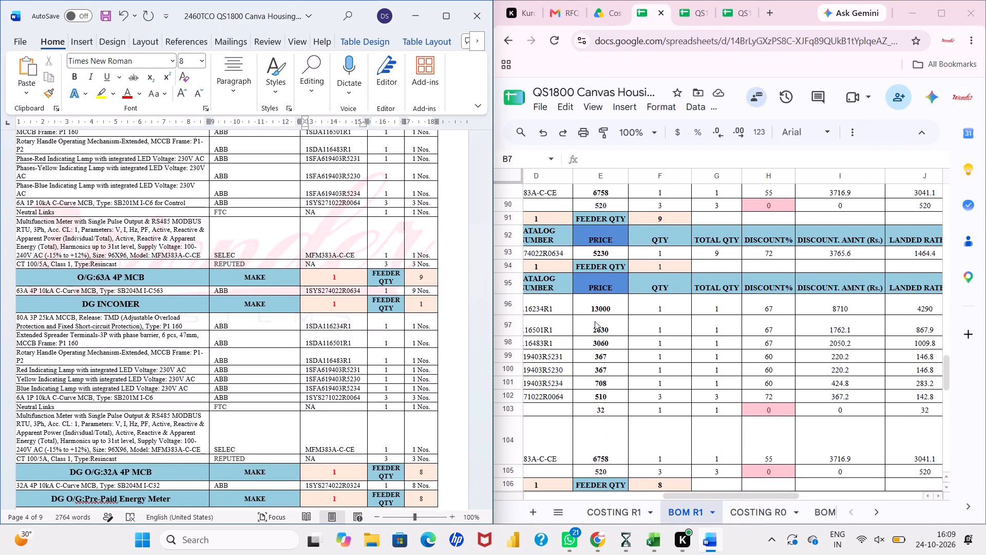
pyautogui.scroll(-1, 355, 300)
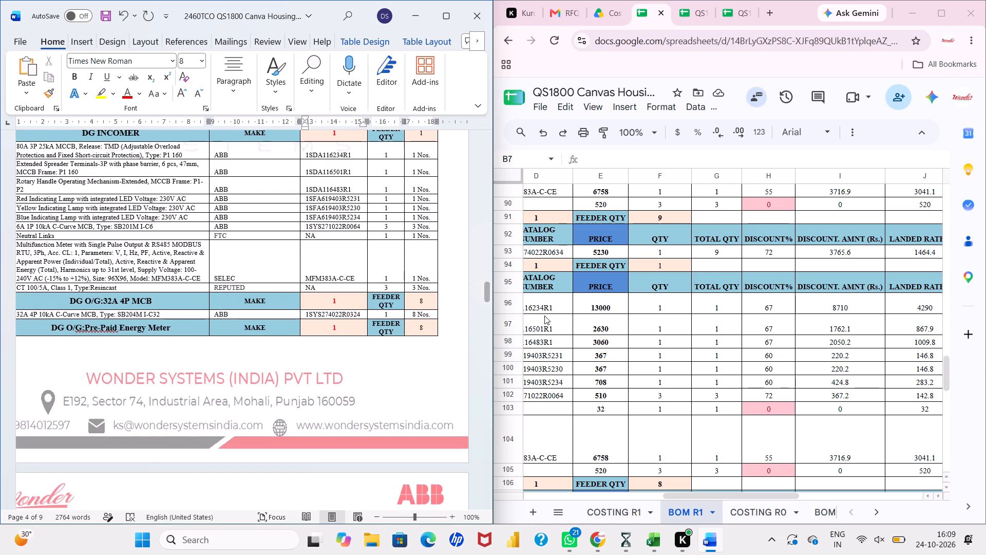
pyautogui.scroll(-4, 544, 316)
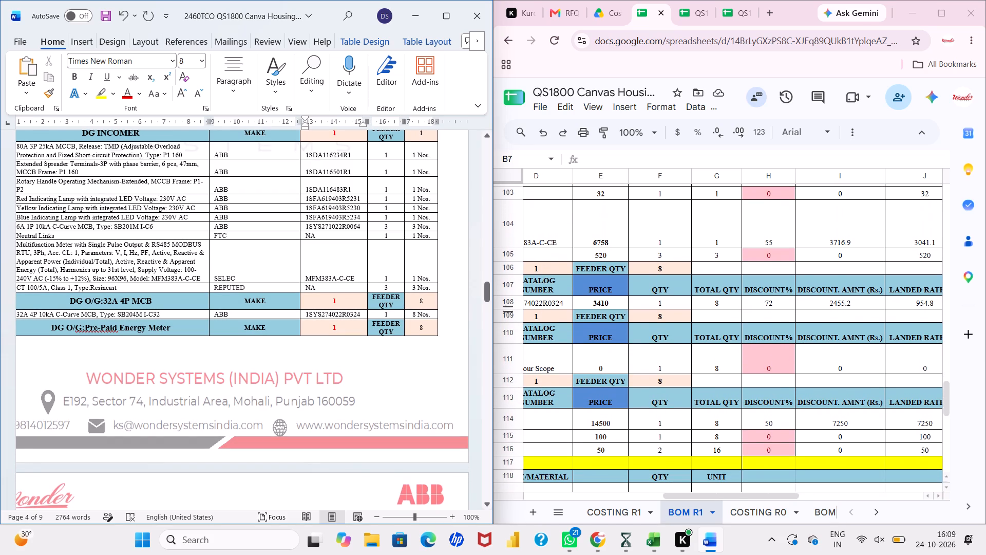
pyautogui.scroll(-3, 302, 305)
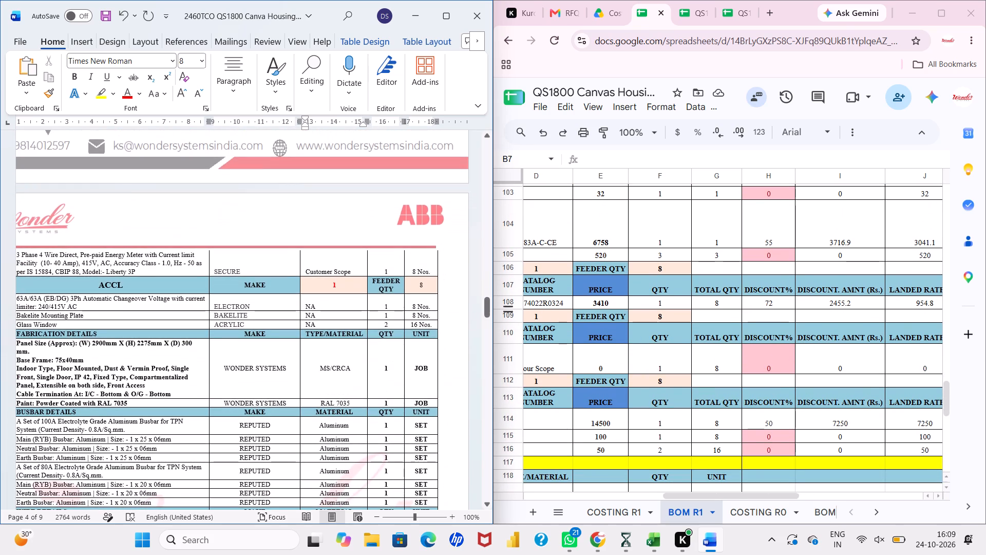
pyautogui.scroll(-1, 302, 305)
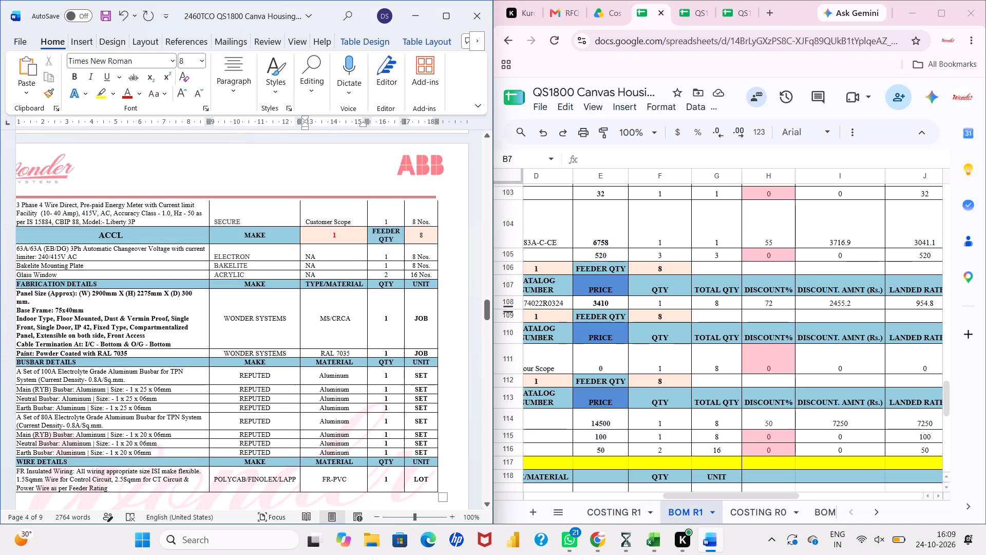
pyautogui.scroll(-6, 302, 305)
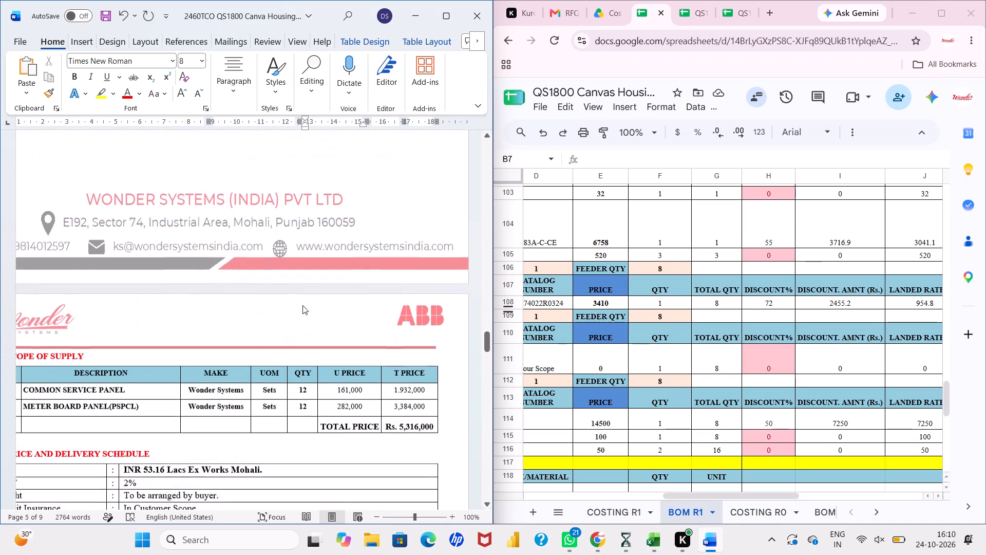
pyautogui.scroll(-1, 302, 305)
# Return to the BOM tables in the Word offer and maximise its window.
pyautogui.scroll(2, 302, 305)
pyautogui.hscroll(1, 302, 305)
pyautogui.scroll(3, 302, 305)
pyautogui.click(443, 10)
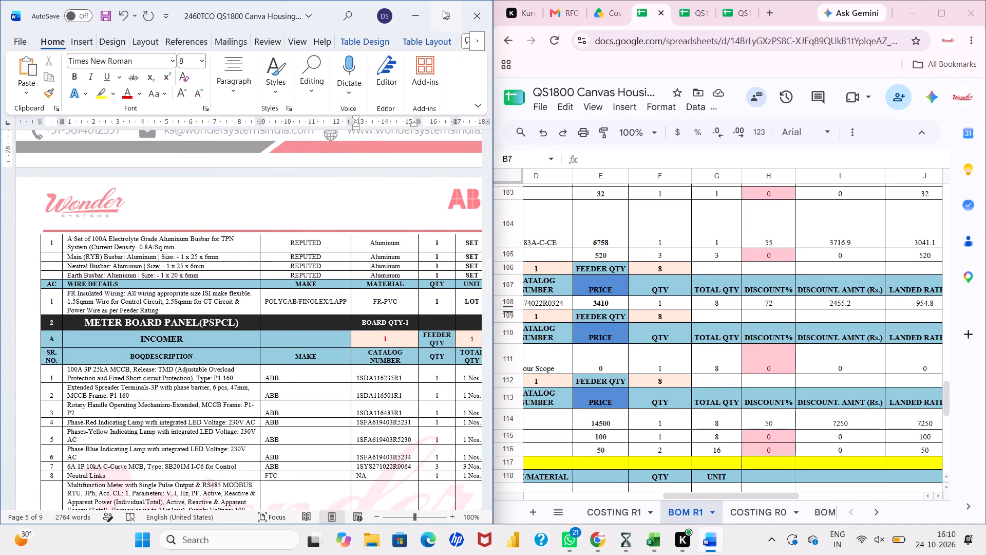
# Review the Common Service Panel BOM in the offer down to the 32A 2P MCB row under O/G:32A DP MCB.
pyautogui.hscroll(1, 551, 355)
pyautogui.scroll(7, 551, 355)
pyautogui.scroll(-5, 551, 355)
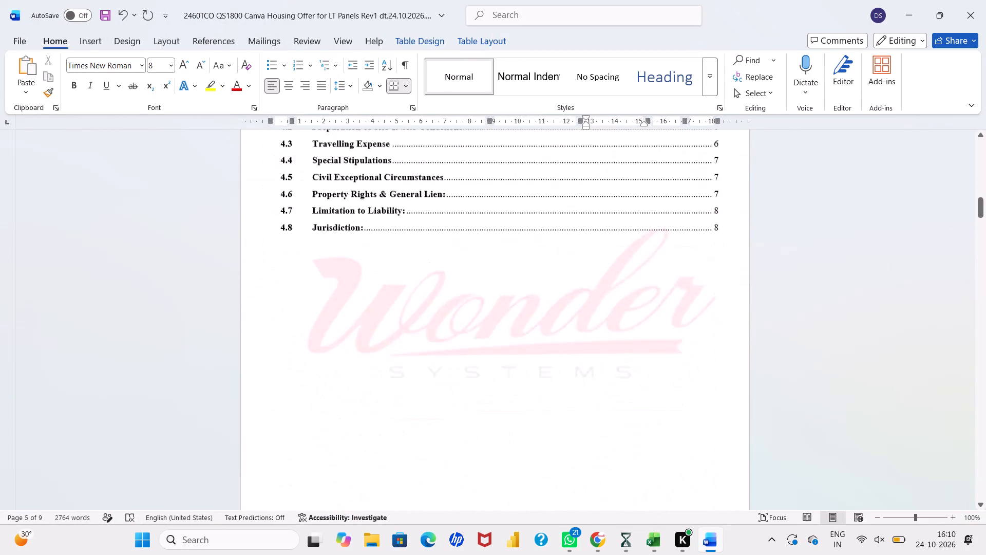
pyautogui.scroll(-2, 551, 355)
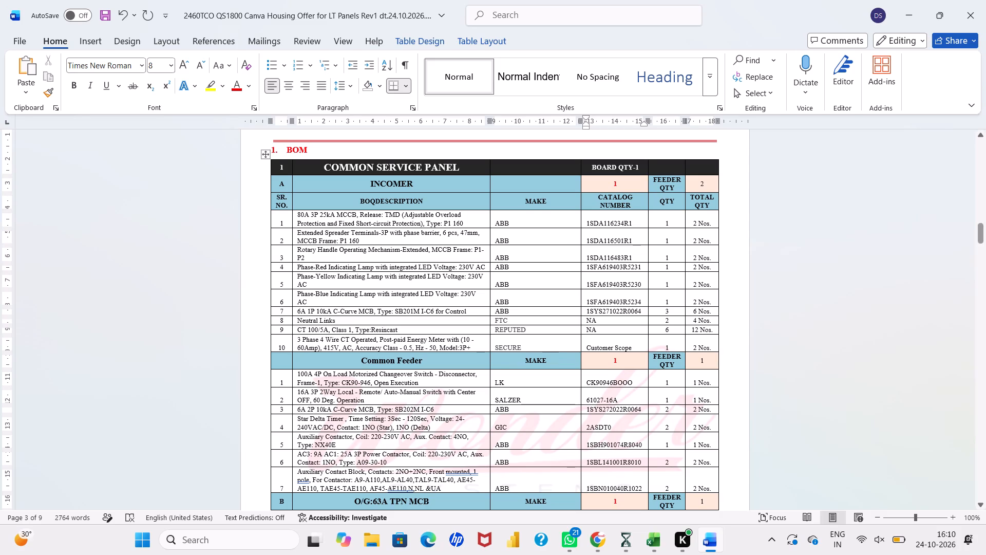
pyautogui.scroll(-3, 475, 389)
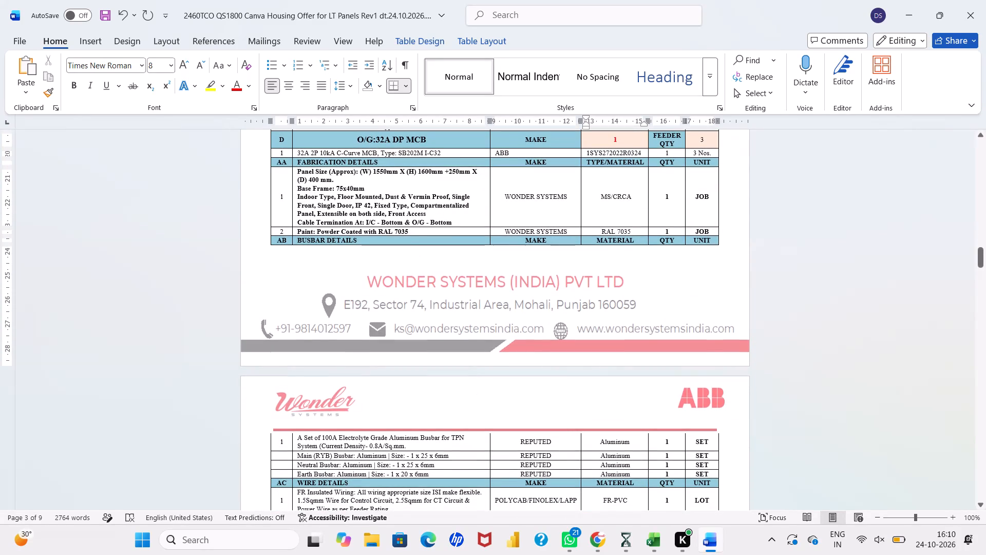
pyautogui.click(356, 154)
pyautogui.click(284, 151)
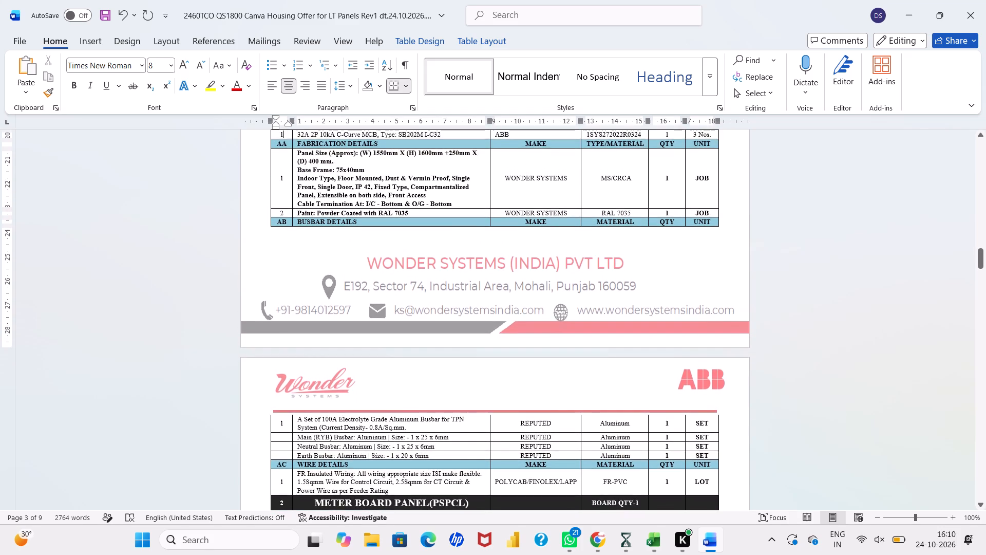
# Insert a blank row below the 63A 4P MCB item under O/G:63A 4P MCB in the METER BOARD PANEL(PSPCL) table.
pyautogui.scroll(-2, 385, 210)
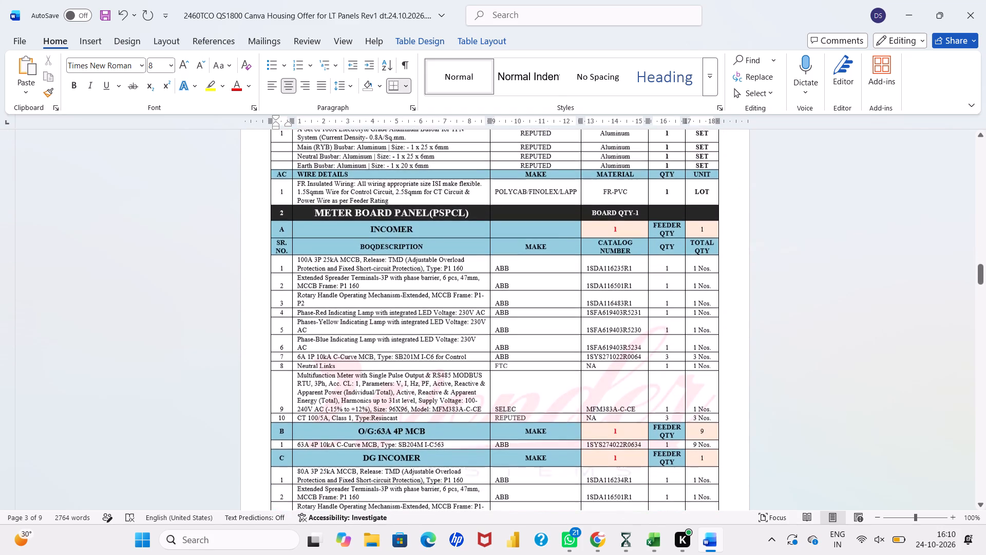
pyautogui.scroll(-2, 385, 210)
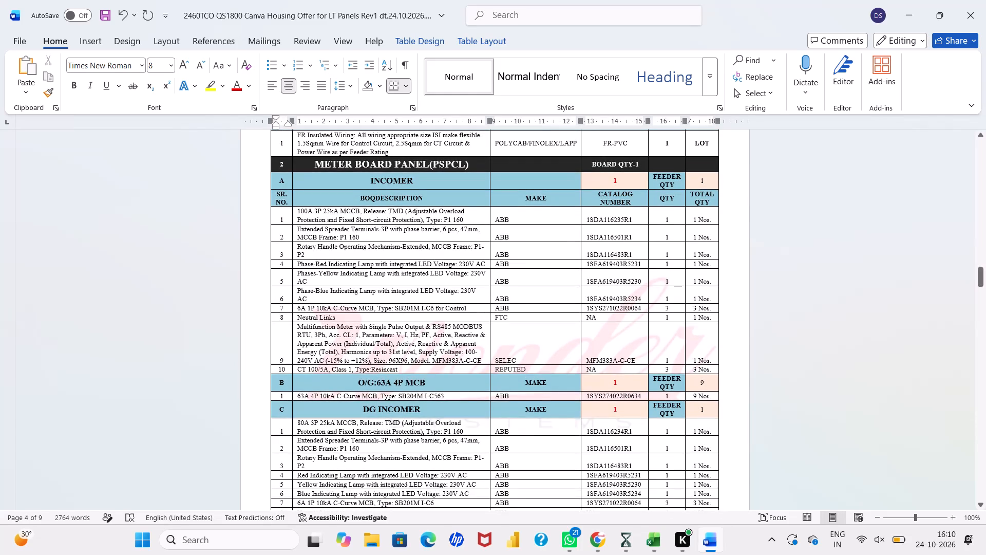
pyautogui.scroll(-1, 385, 210)
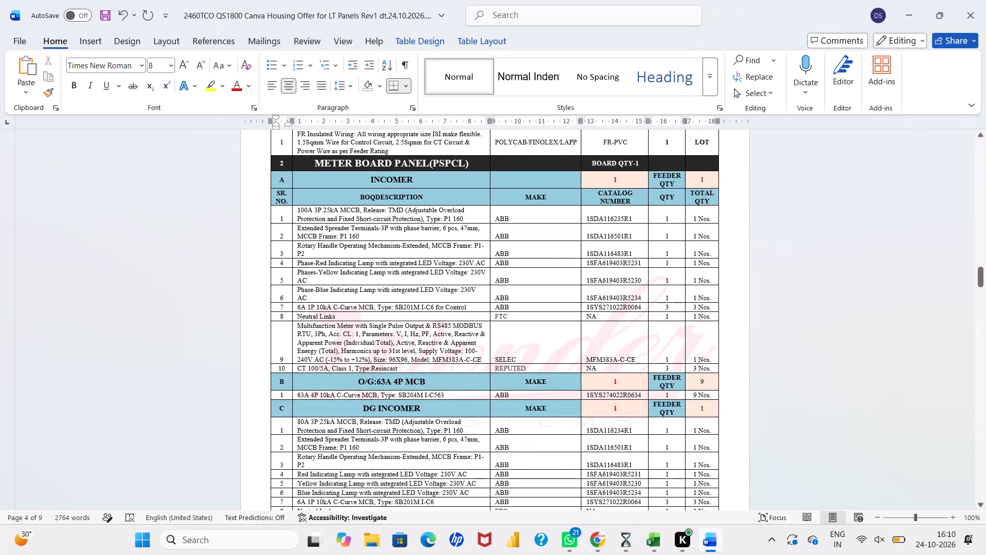
pyautogui.scroll(-5, 385, 210)
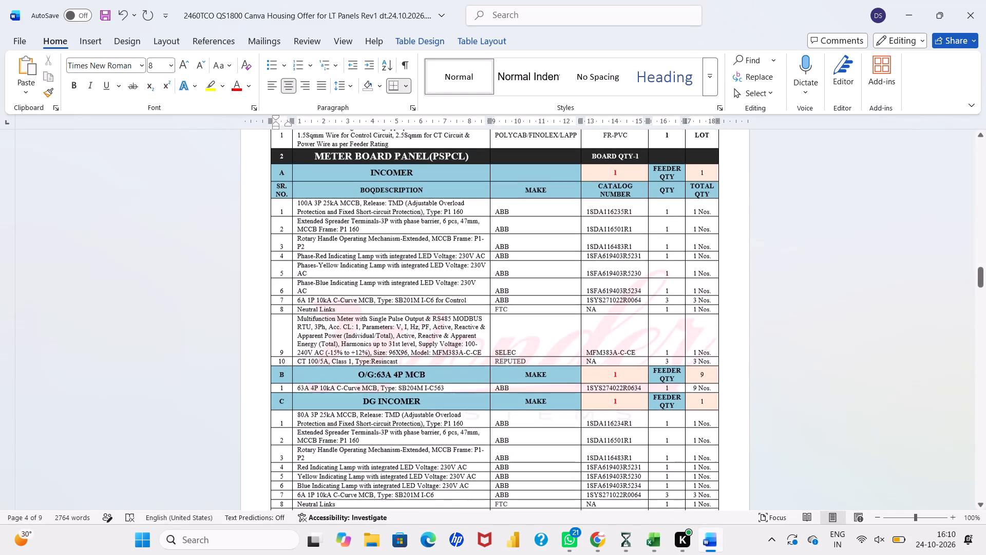
pyautogui.scroll(-3, 385, 210)
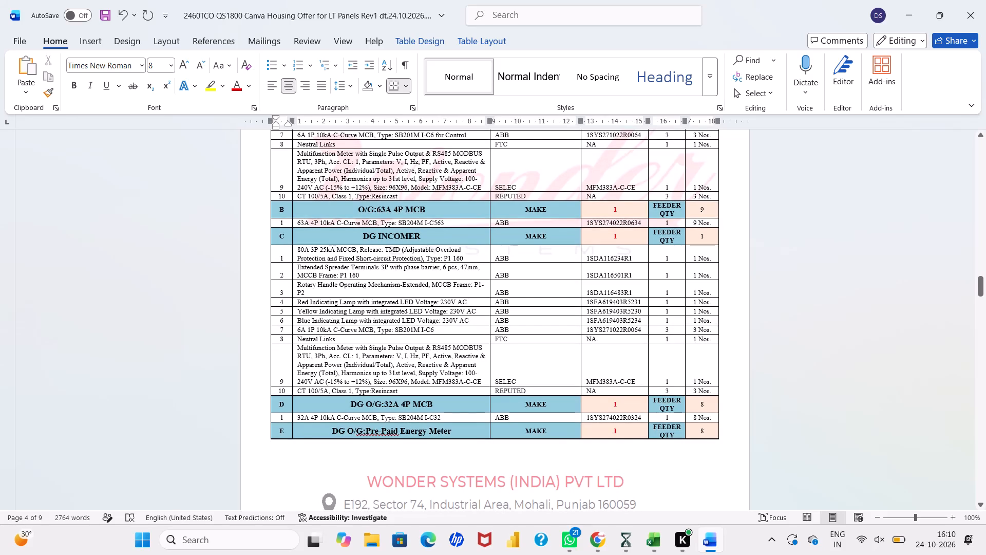
pyautogui.click(314, 227)
pyautogui.click(286, 224)
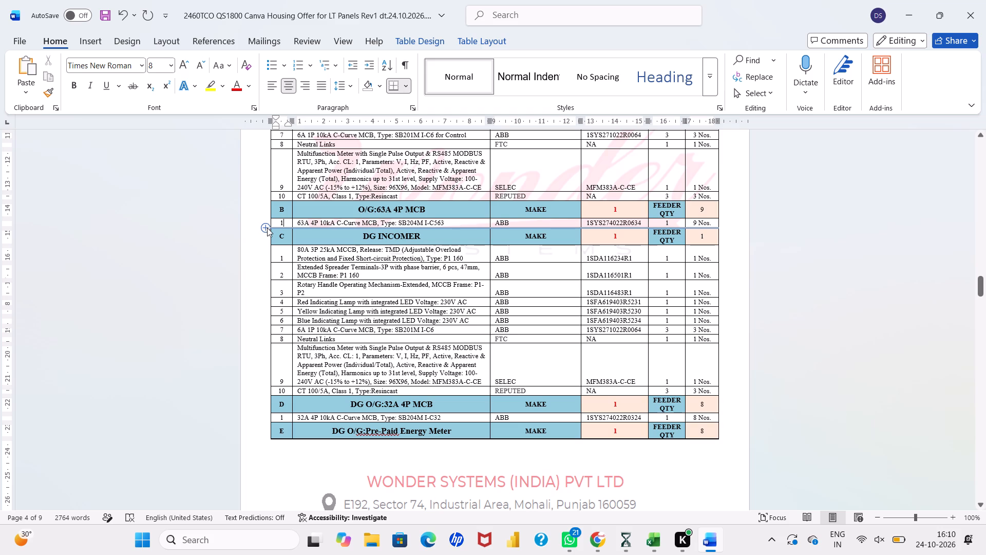
pyautogui.click(267, 228)
# Enter "Space for 3 Phase 4 wire(without CT) Dircet Energy Meter Provision" as the description in the blank row under O/G:63A 4P MCB.
pyautogui.click(299, 232)
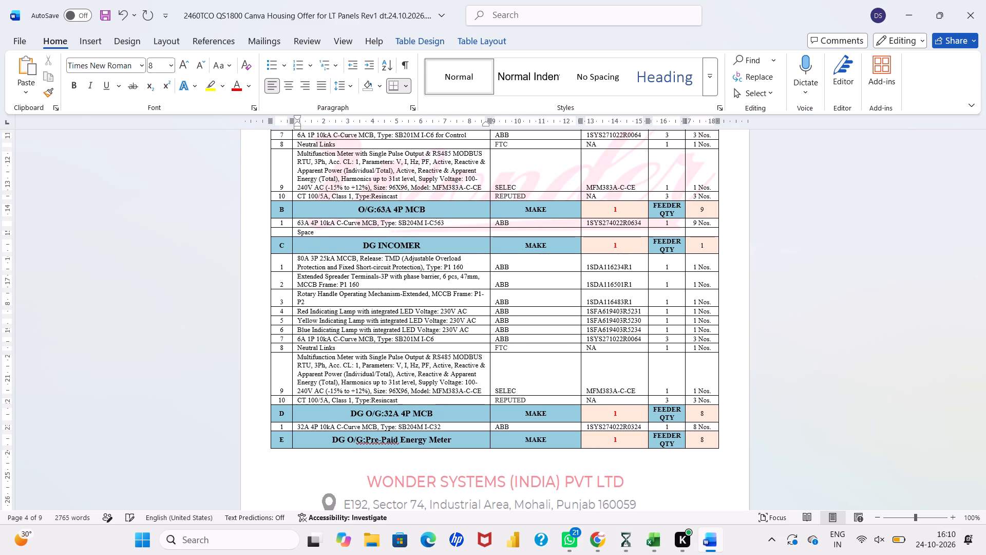
pyautogui.write('for 3')
pyautogui.press('space')
pyautogui.press('space')
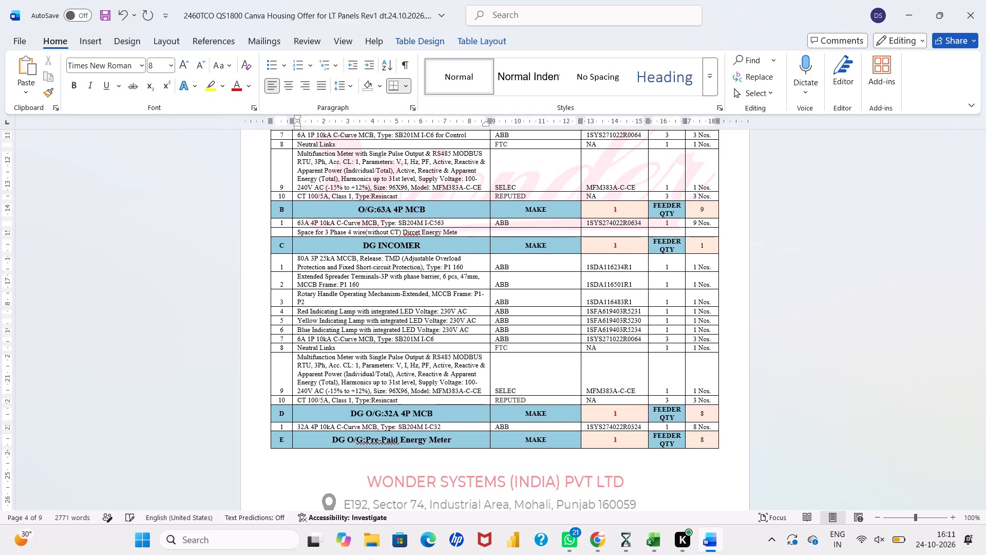
pyautogui.press('space')
pyautogui.write('roc')
pyautogui.press('BackSpace')
pyautogui.write('vision')
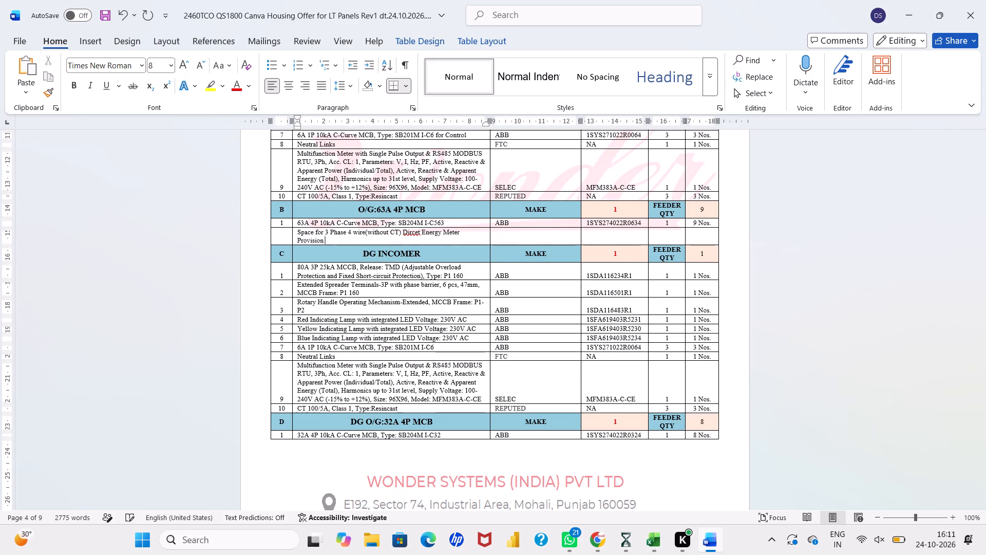
pyautogui.press('space')
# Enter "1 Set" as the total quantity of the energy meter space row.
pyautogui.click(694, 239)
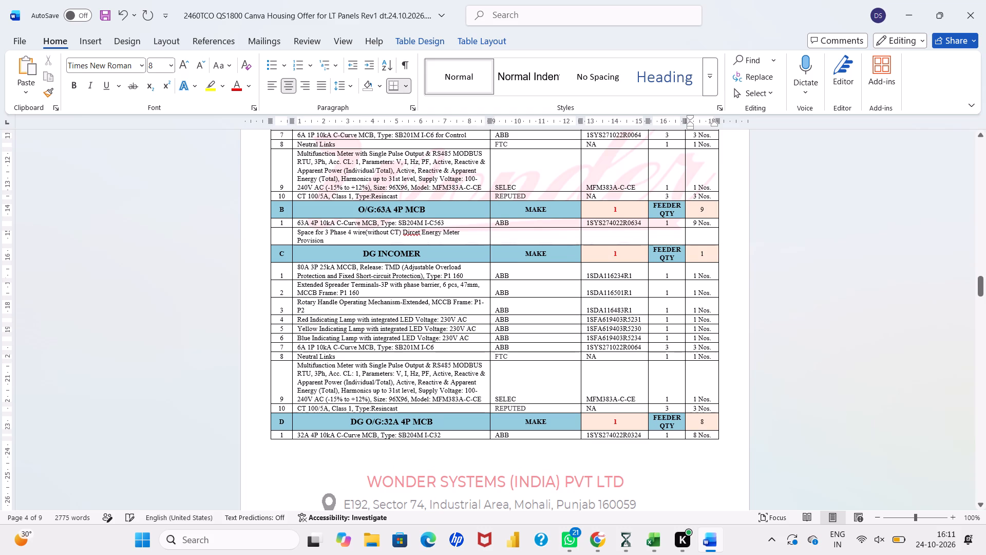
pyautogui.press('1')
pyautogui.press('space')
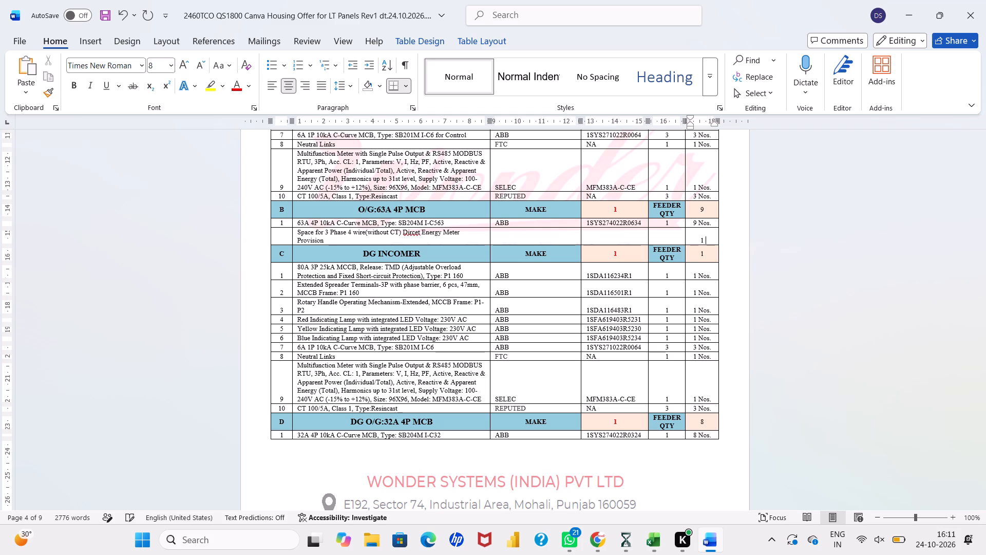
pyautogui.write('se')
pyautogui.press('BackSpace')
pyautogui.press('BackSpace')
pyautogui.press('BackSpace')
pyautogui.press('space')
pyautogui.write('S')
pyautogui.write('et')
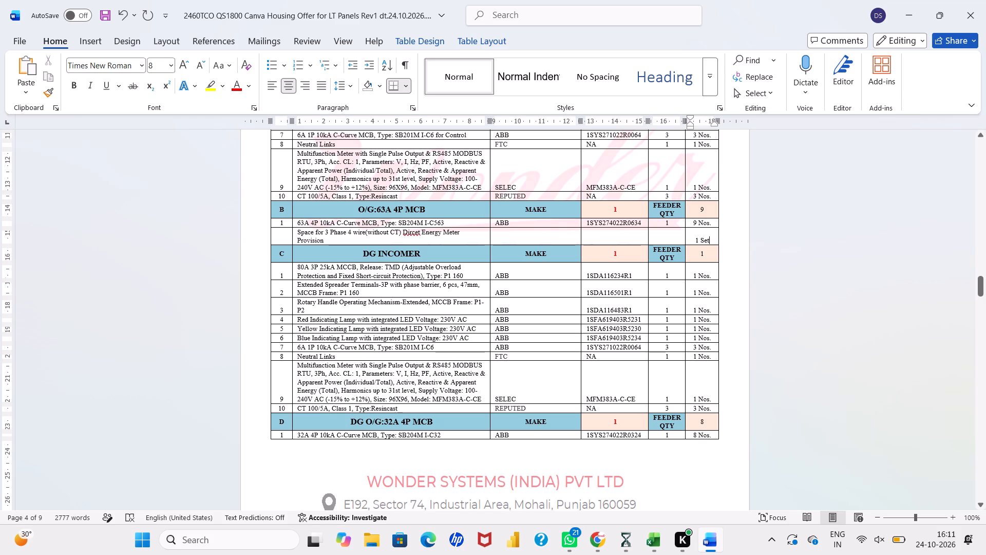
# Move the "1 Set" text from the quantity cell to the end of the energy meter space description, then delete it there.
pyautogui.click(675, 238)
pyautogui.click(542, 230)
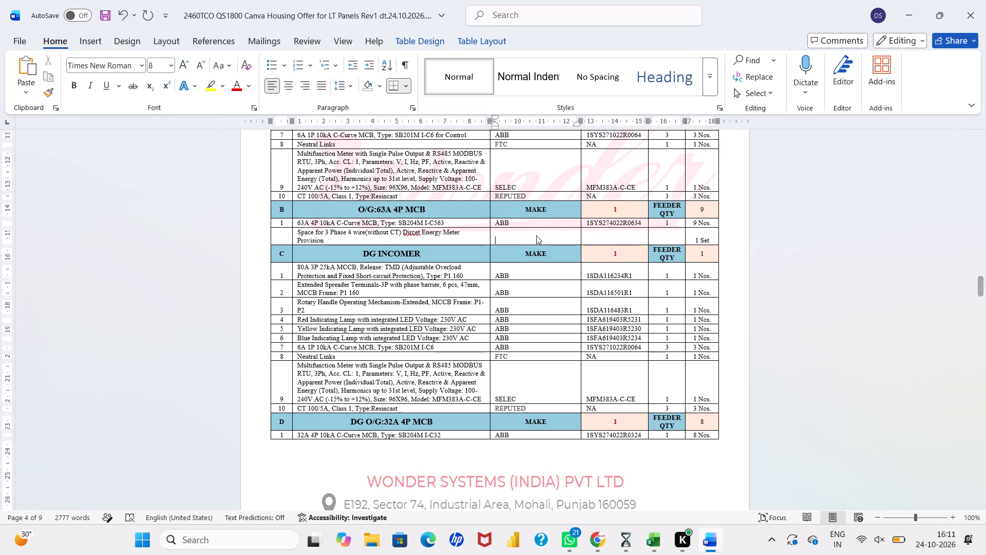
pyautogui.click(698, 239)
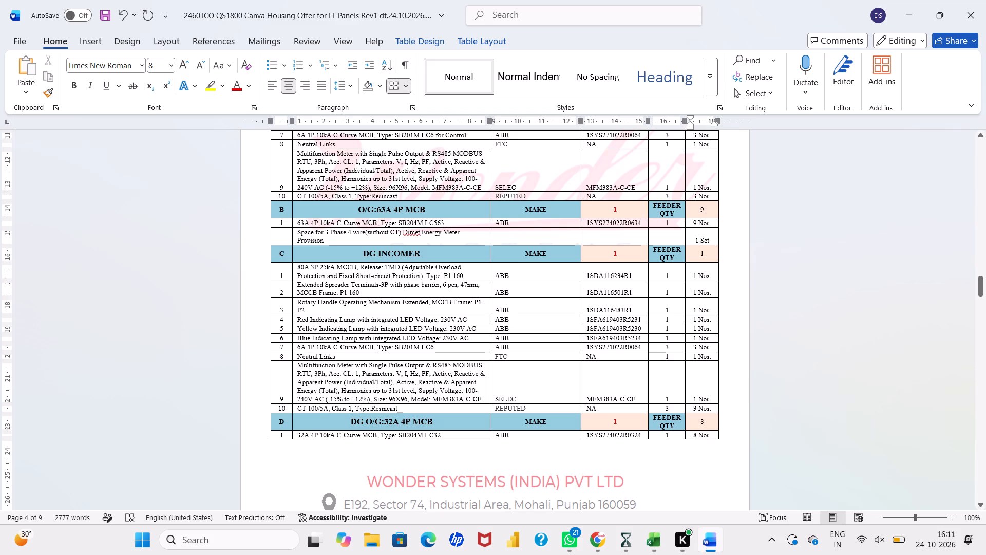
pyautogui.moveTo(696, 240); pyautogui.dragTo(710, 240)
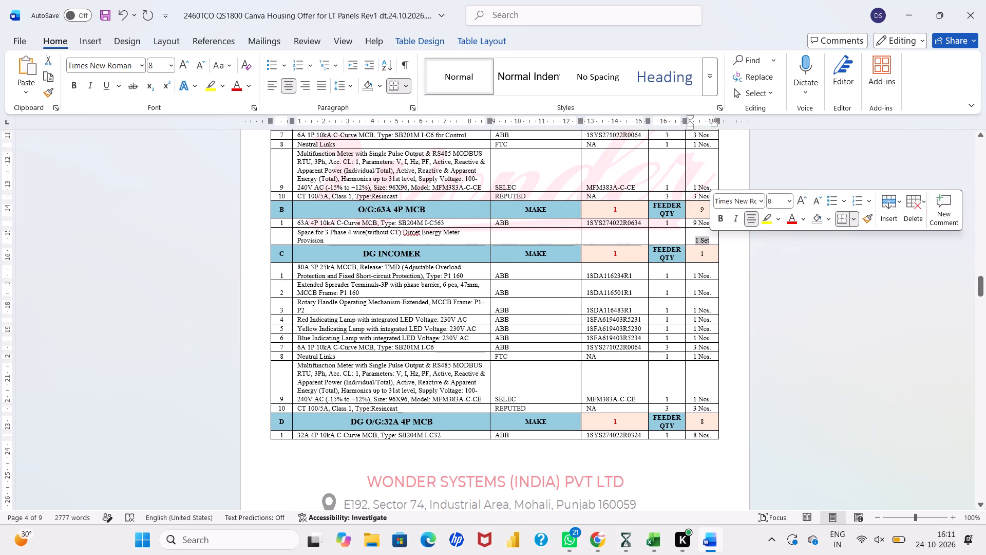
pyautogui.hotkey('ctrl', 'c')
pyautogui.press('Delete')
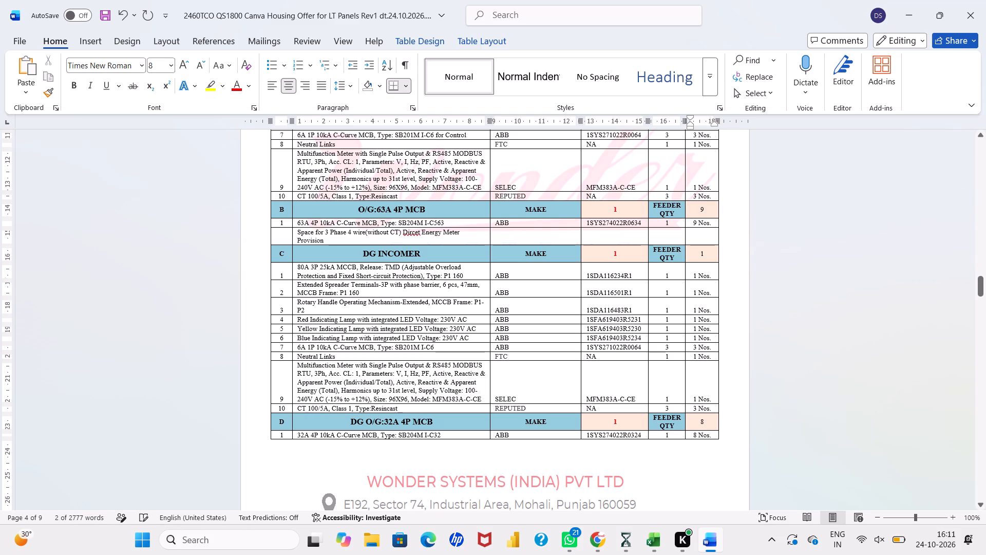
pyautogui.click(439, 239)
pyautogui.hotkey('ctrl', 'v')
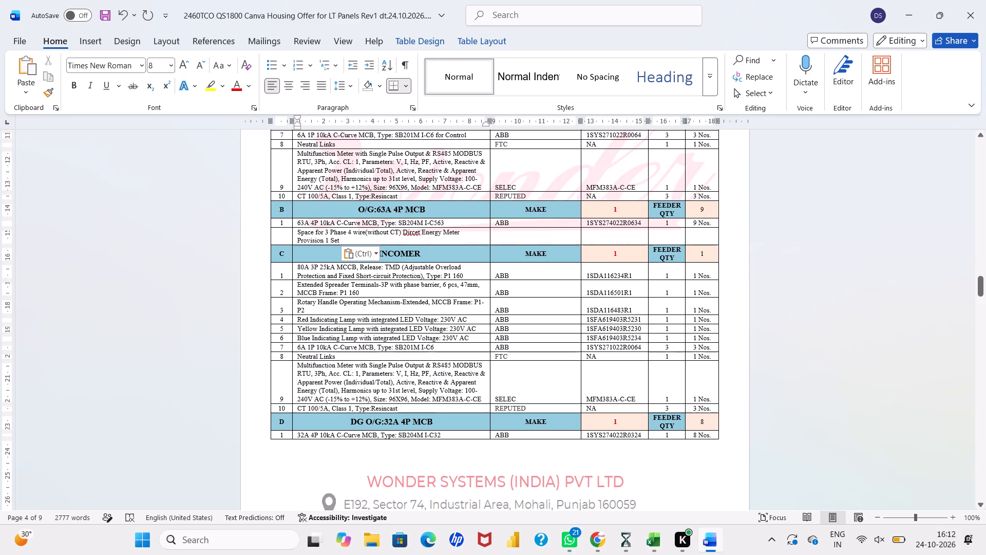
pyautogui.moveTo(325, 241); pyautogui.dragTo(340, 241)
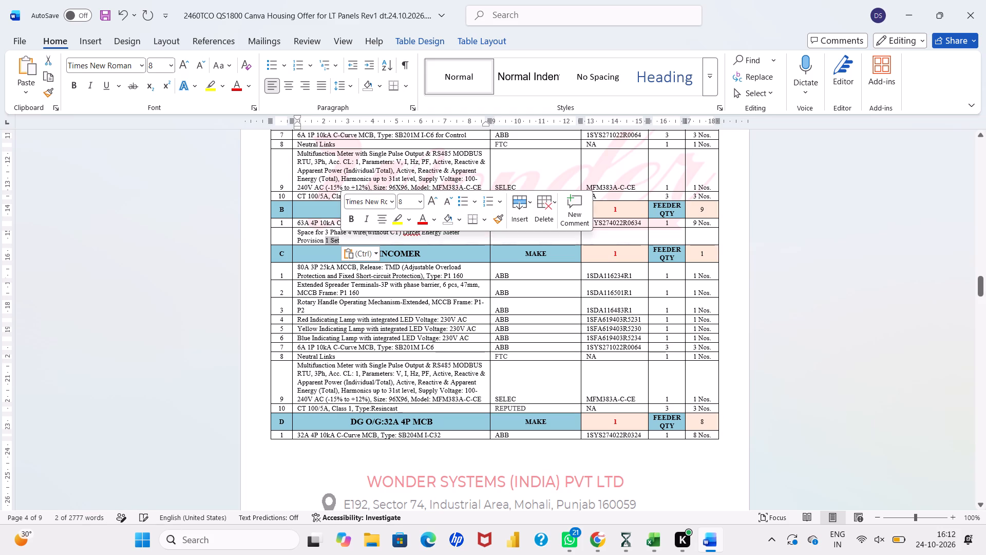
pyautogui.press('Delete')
# Enter "8 Nos." as the total quantity of the energy meter space row.
pyautogui.click(697, 235)
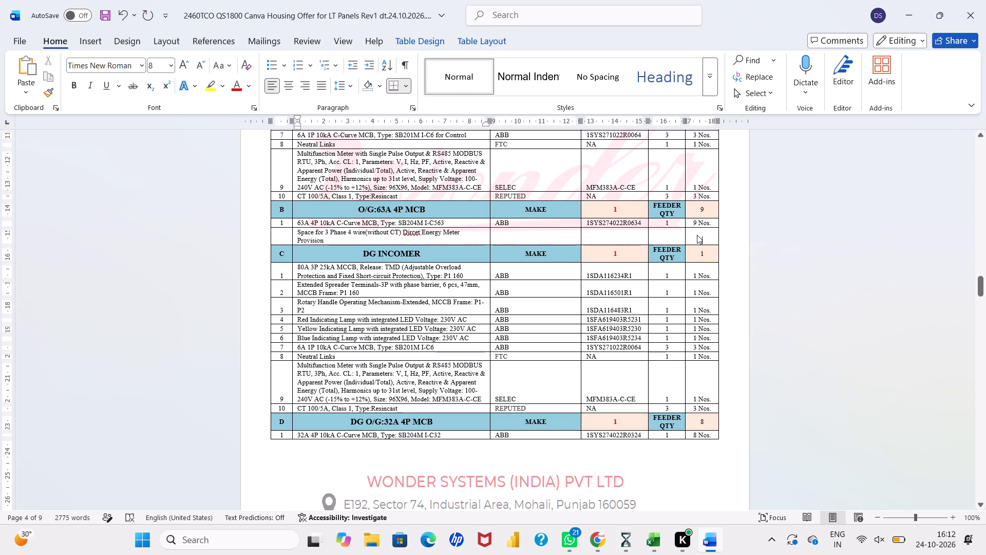
pyautogui.write('8')
pyautogui.press('space')
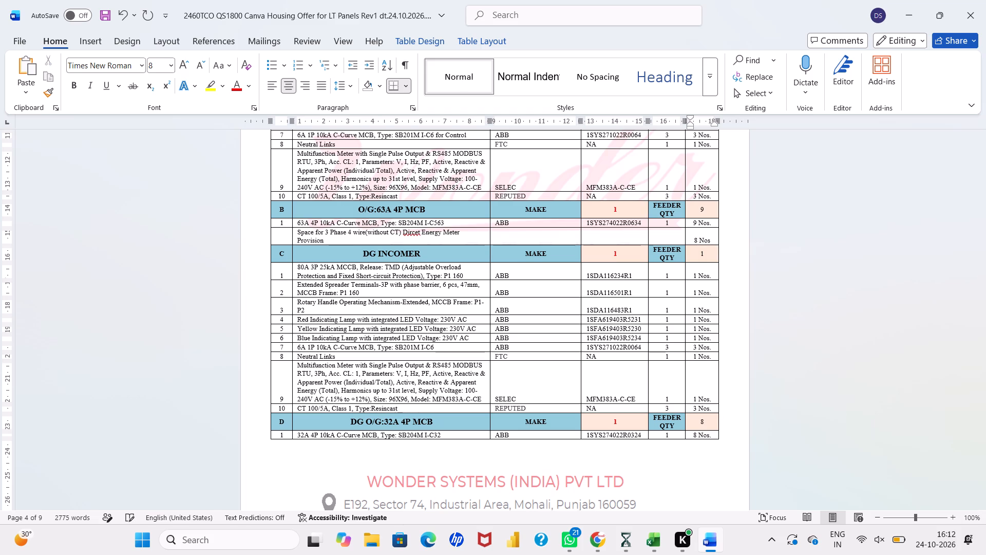
pyautogui.press('.')
pyautogui.click(674, 233)
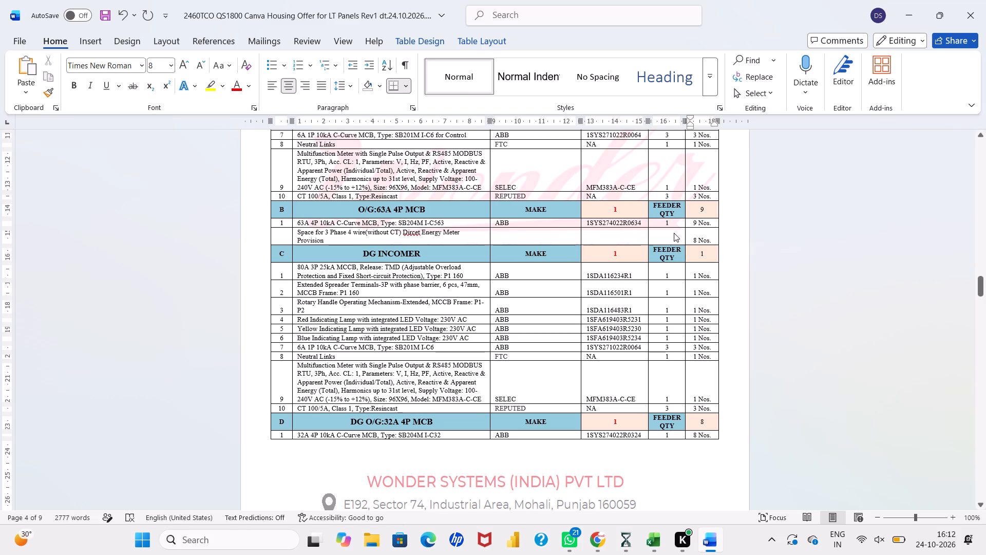
# Shade the whole energy meter space row in standard yellow.
pyautogui.moveTo(281, 239); pyautogui.dragTo(695, 234)
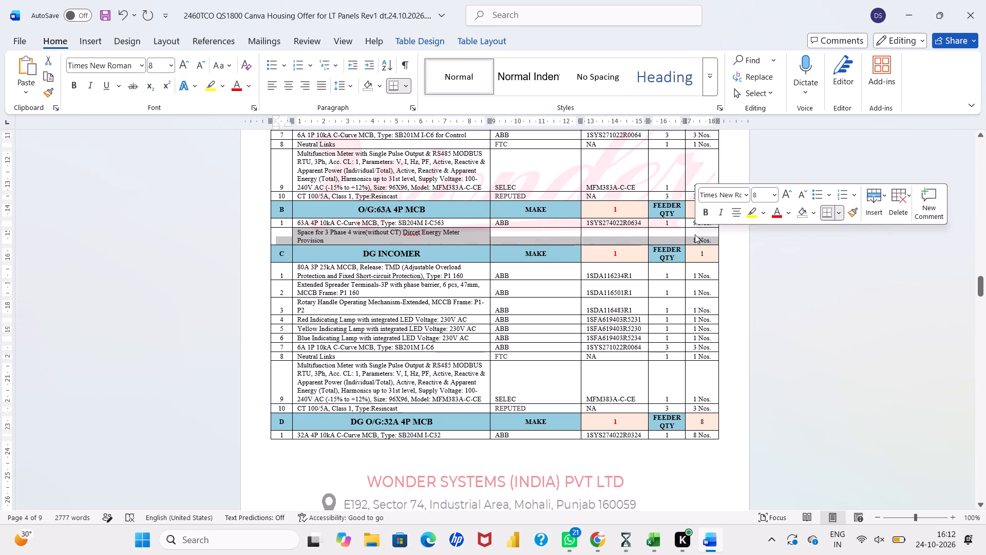
pyautogui.click(814, 213)
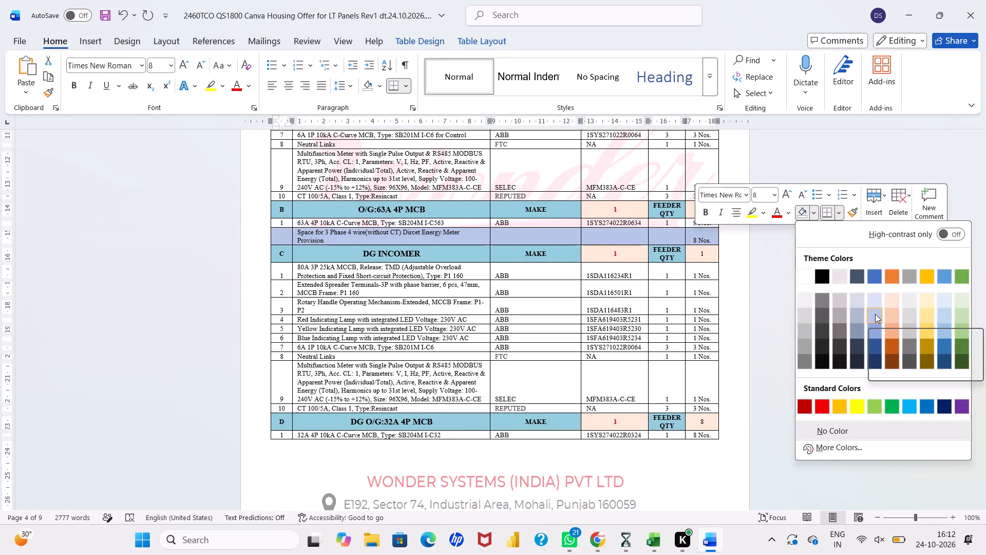
pyautogui.click(860, 408)
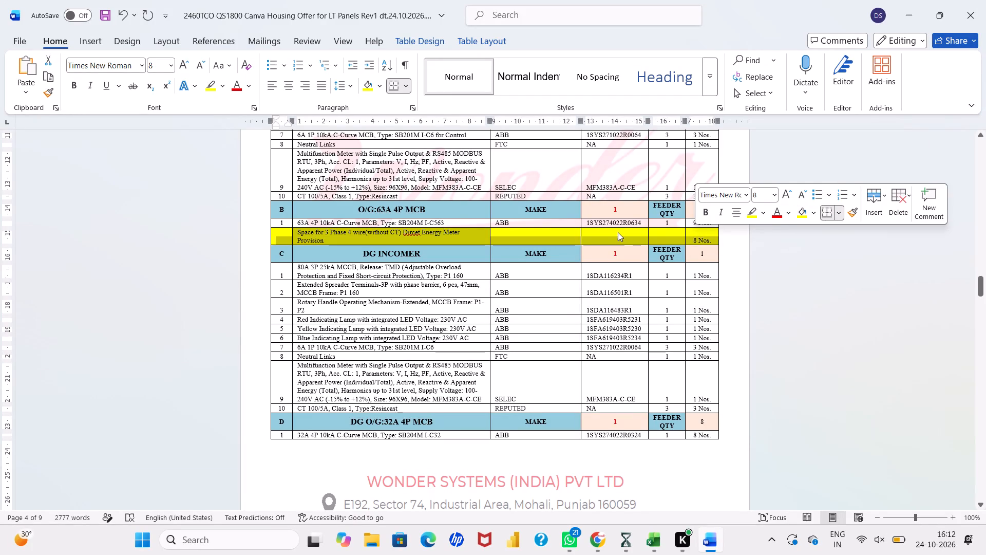
pyautogui.click(618, 232)
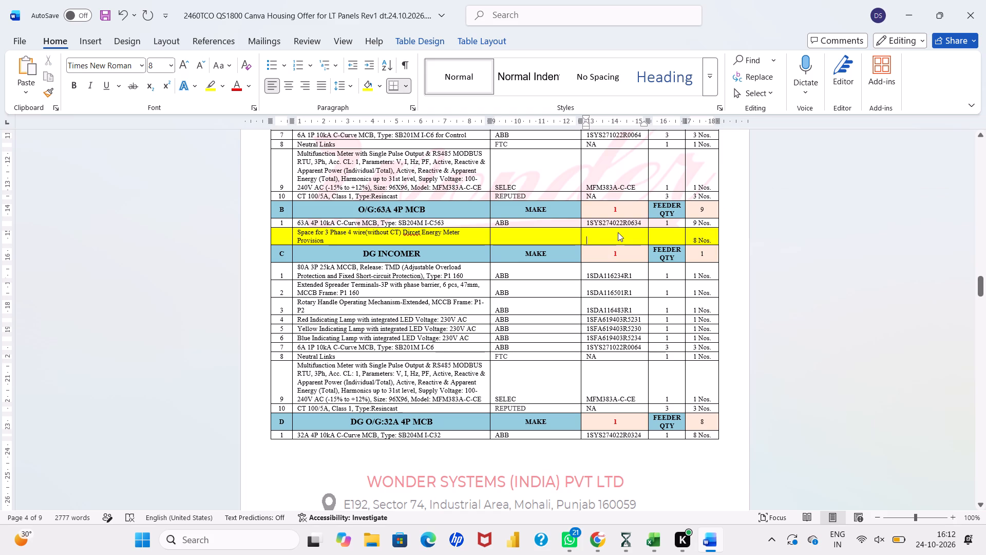
# Correct "Dircet" to "Direct" and change "Provision" to "Provisions" in the energy meter space description.
pyautogui.click(414, 231)
pyautogui.click(414, 271)
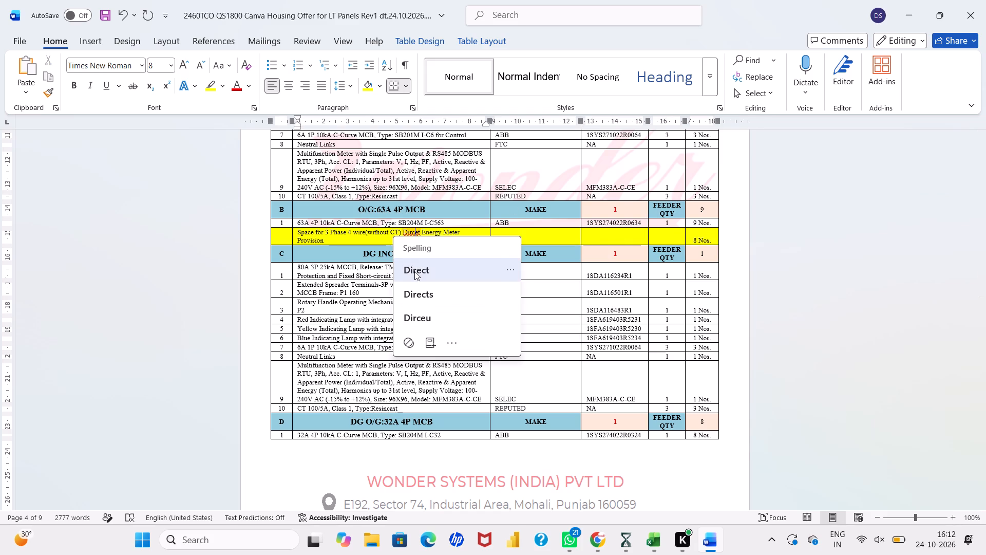
pyautogui.click(419, 286)
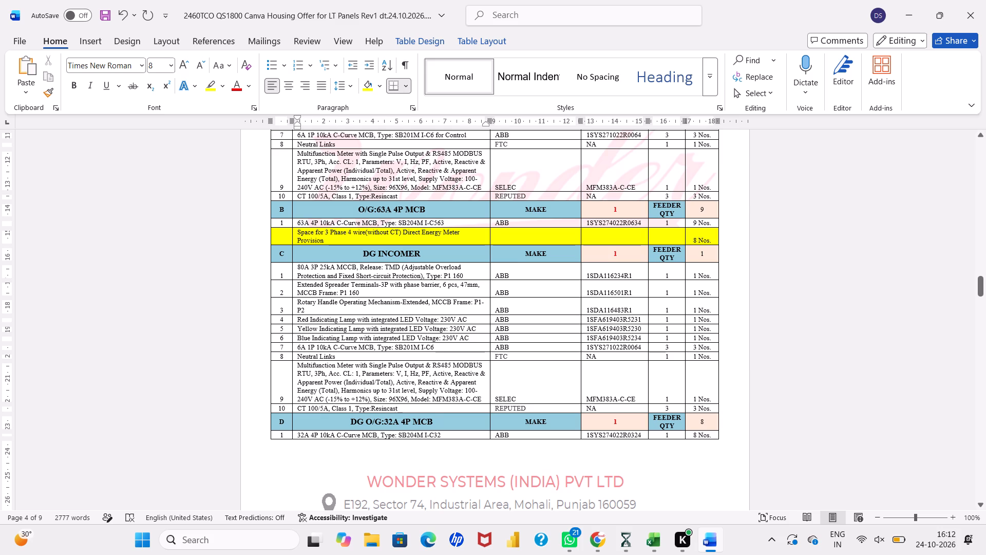
pyautogui.click(357, 237)
pyautogui.press('BackSpace')
pyautogui.press('s')
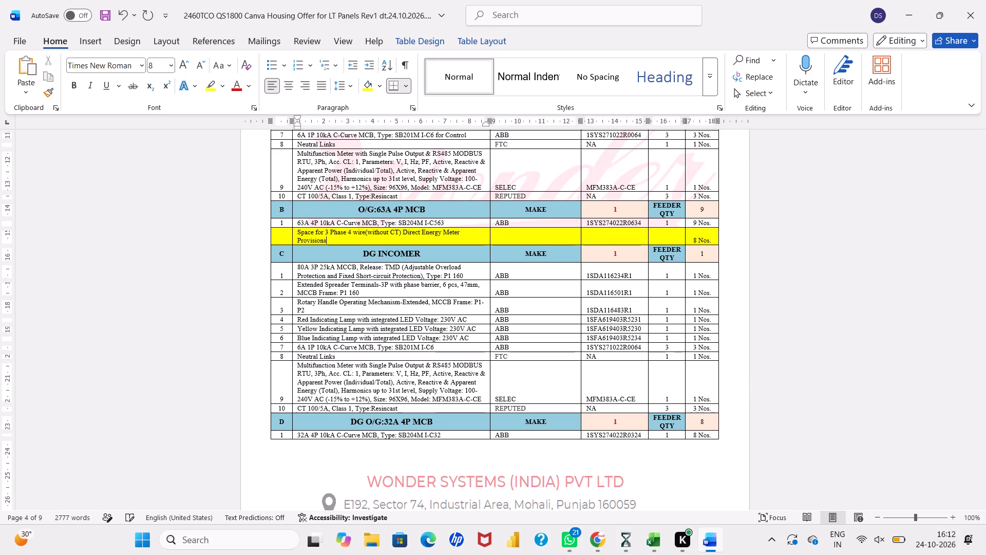
pyautogui.click(371, 290)
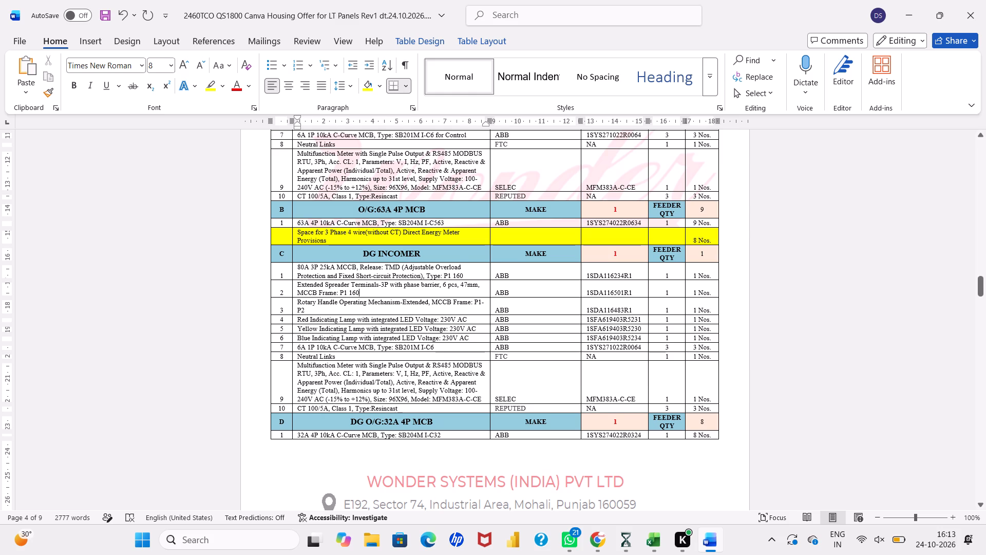
# Remove the blank line above the SCOPE OF SUPPLY heading.
pyautogui.scroll(-4, 393, 369)
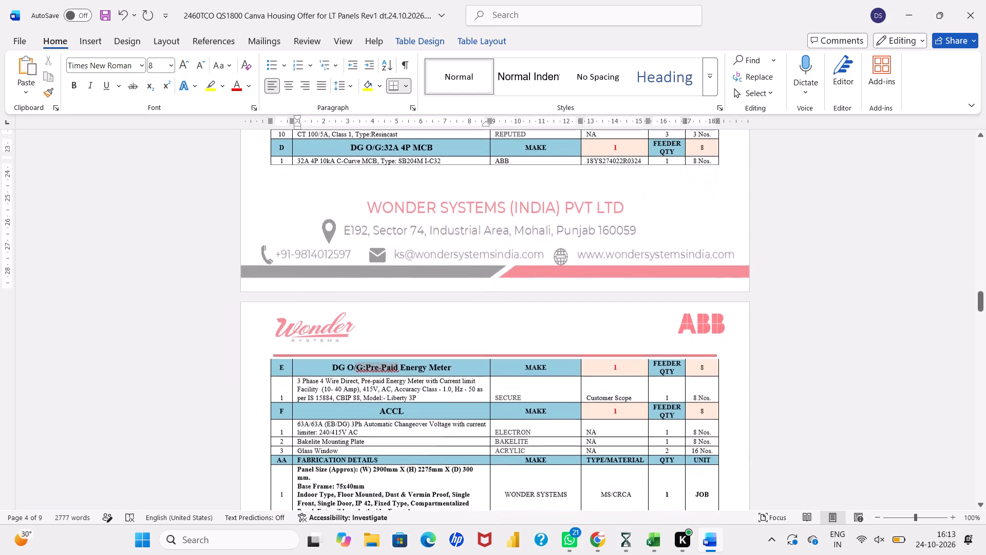
pyautogui.scroll(-1, 393, 369)
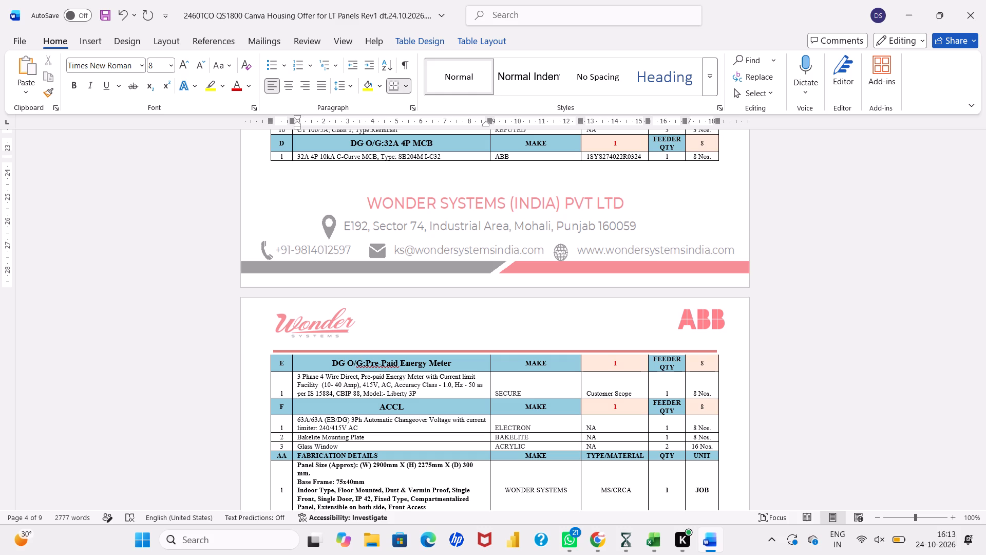
pyautogui.scroll(-6, 428, 440)
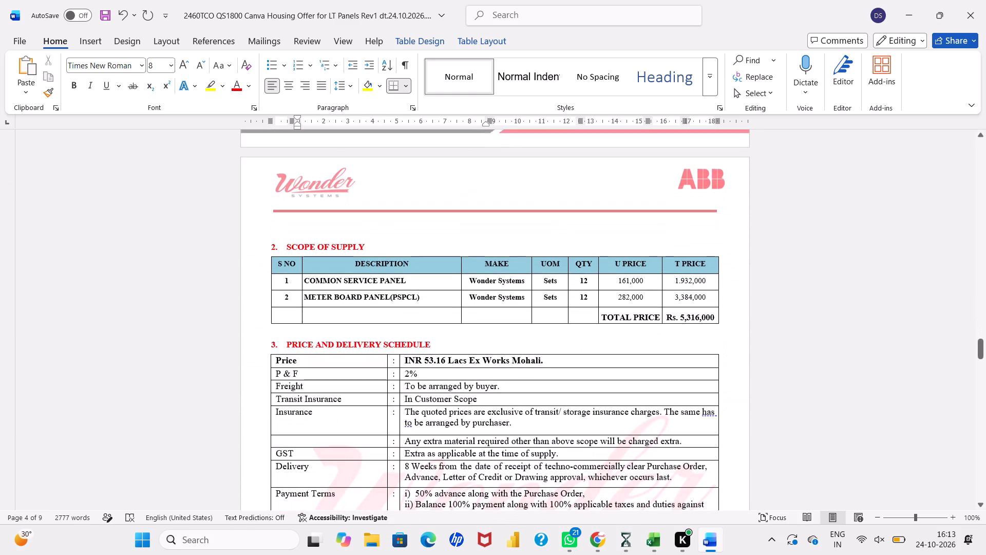
pyautogui.click(292, 225)
pyautogui.press('Delete')
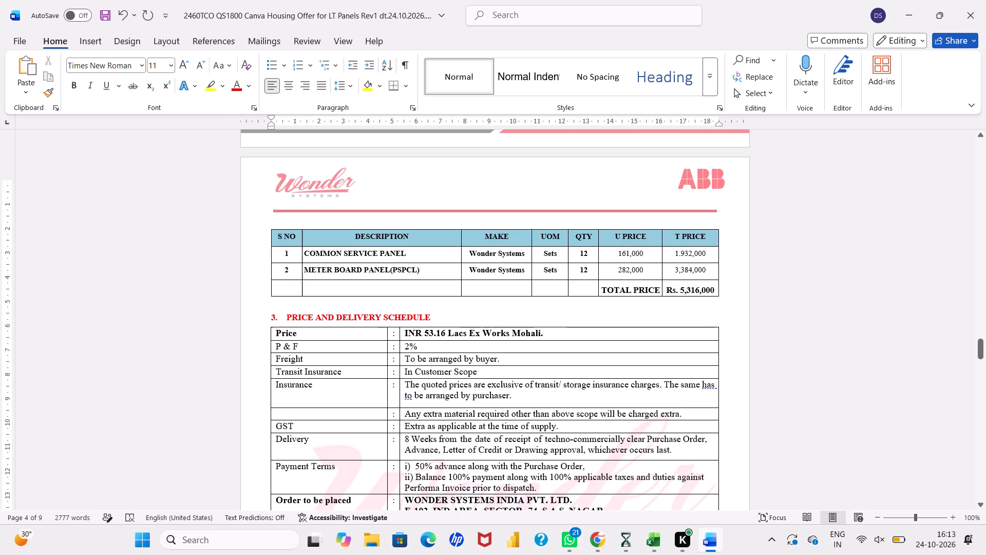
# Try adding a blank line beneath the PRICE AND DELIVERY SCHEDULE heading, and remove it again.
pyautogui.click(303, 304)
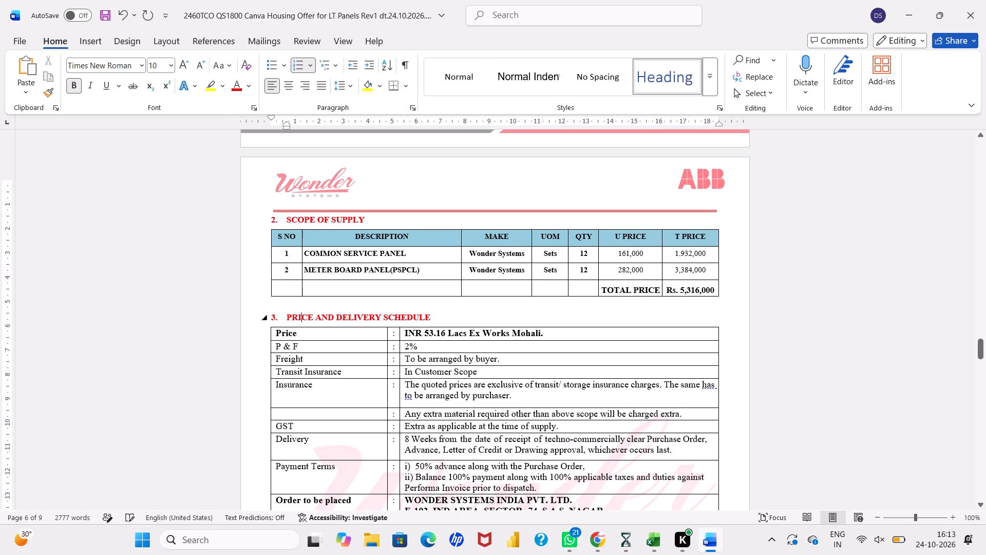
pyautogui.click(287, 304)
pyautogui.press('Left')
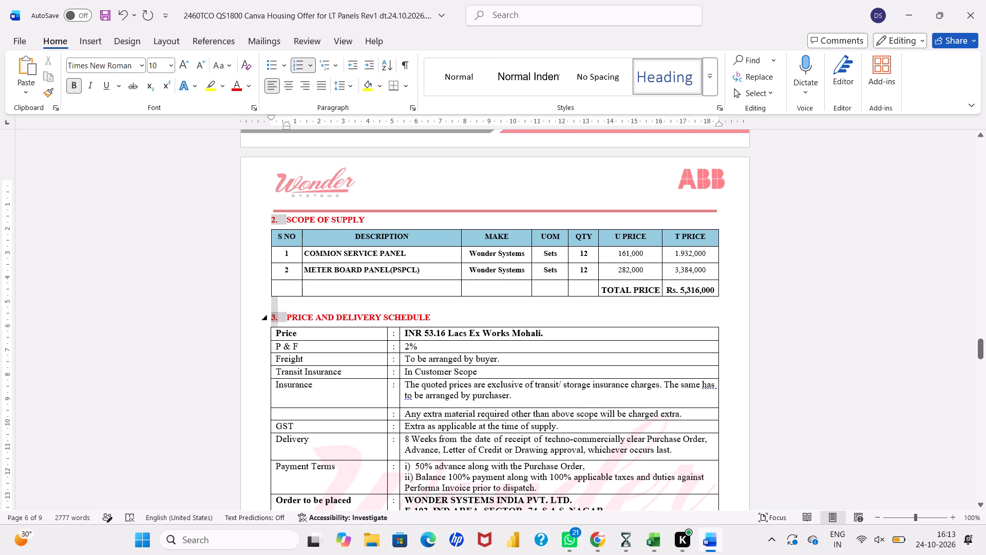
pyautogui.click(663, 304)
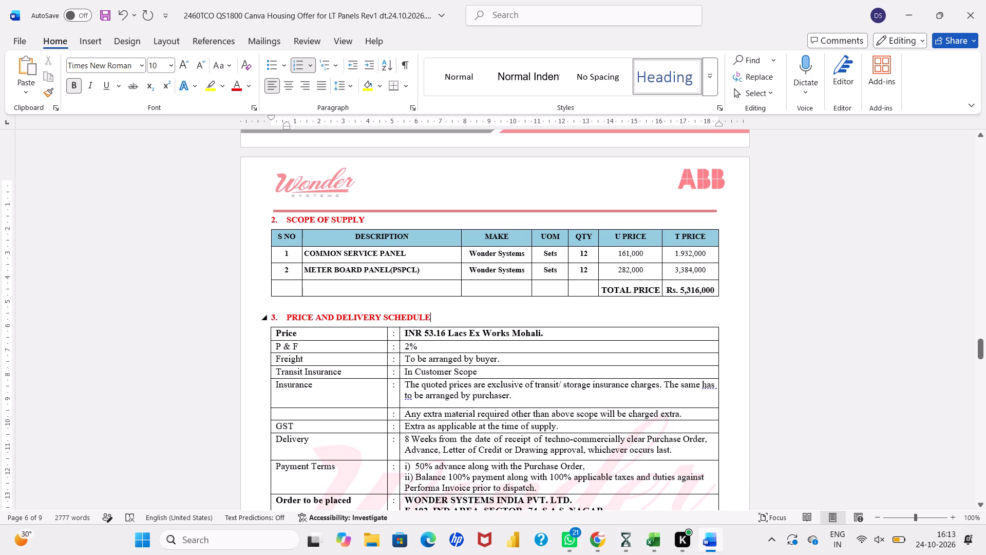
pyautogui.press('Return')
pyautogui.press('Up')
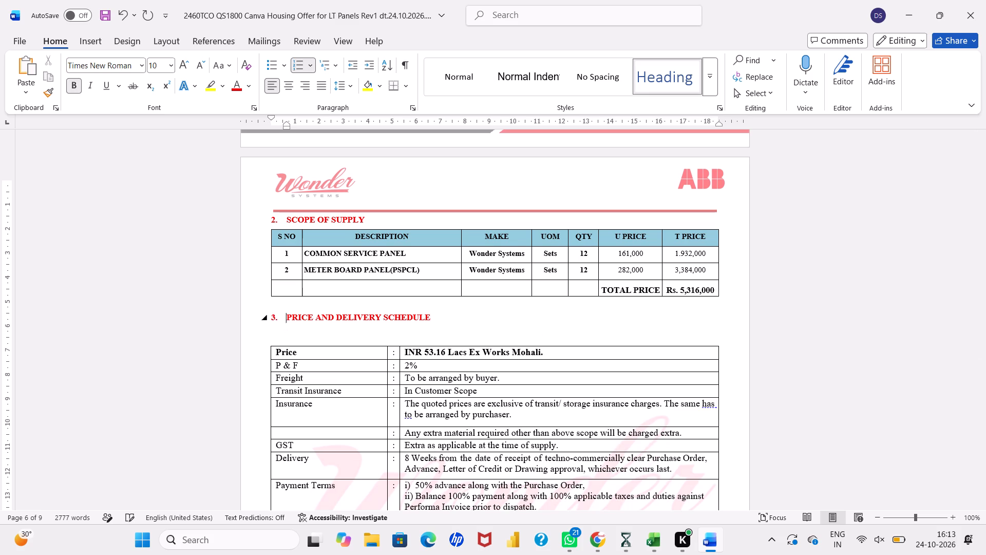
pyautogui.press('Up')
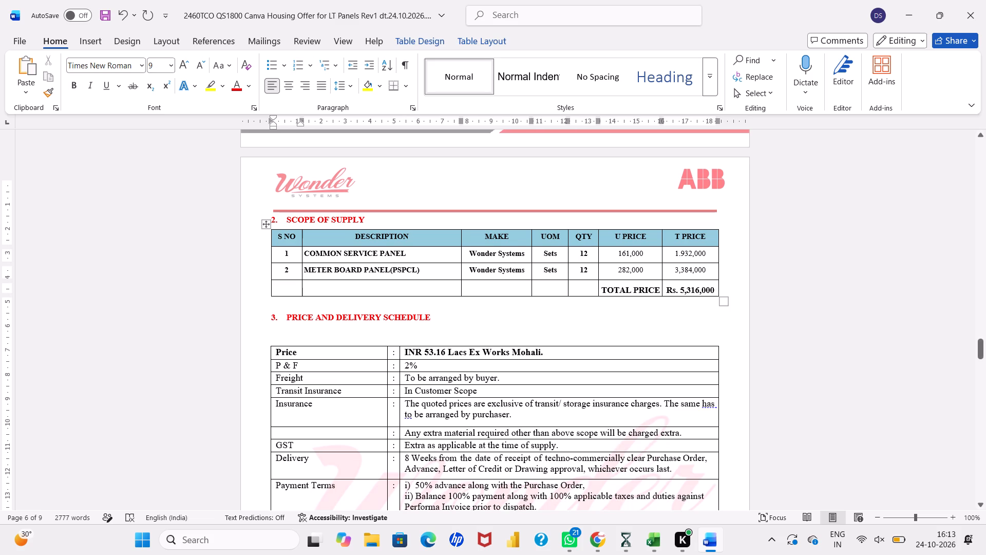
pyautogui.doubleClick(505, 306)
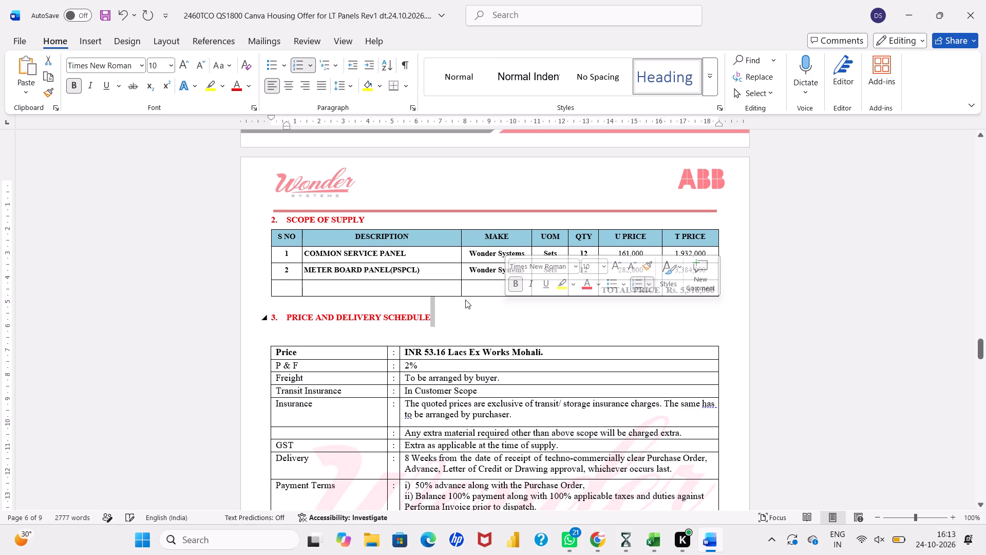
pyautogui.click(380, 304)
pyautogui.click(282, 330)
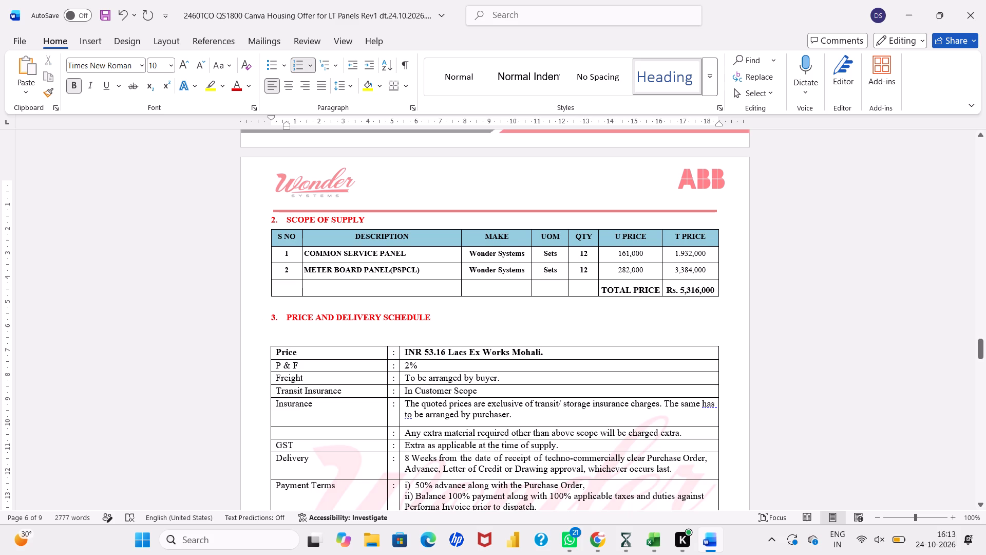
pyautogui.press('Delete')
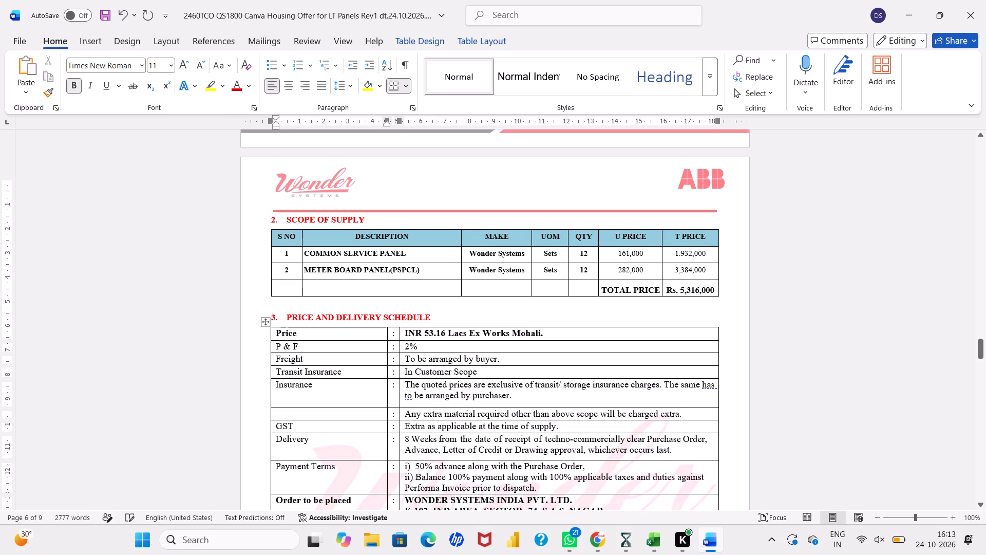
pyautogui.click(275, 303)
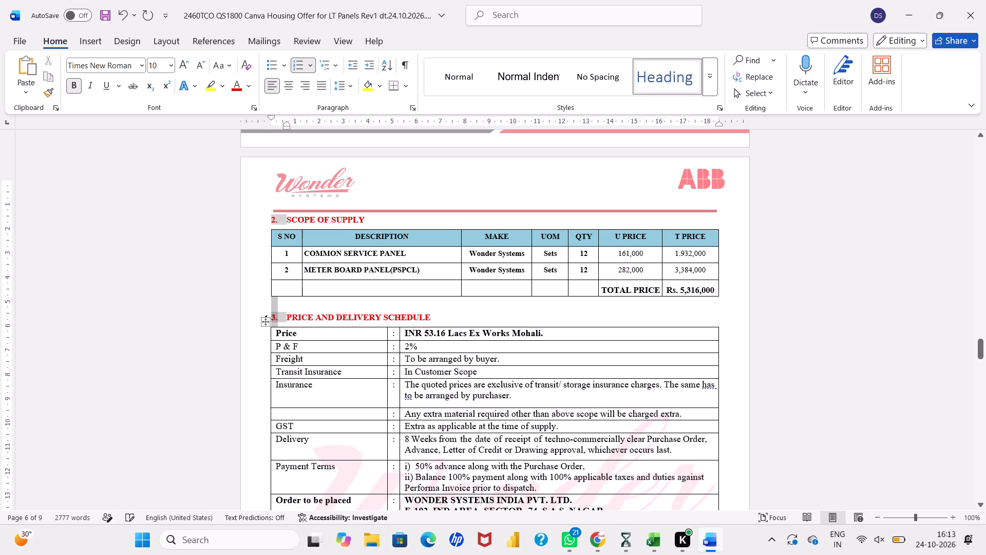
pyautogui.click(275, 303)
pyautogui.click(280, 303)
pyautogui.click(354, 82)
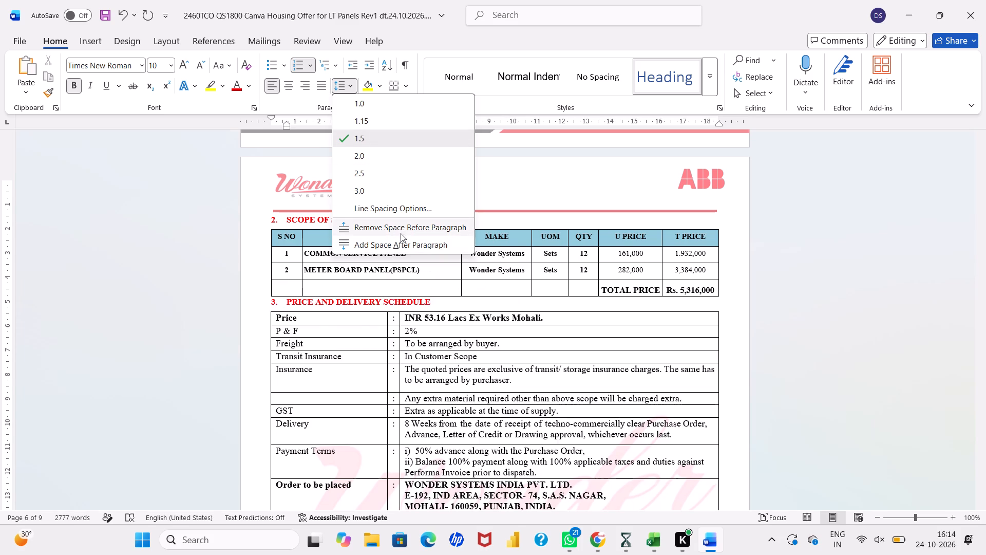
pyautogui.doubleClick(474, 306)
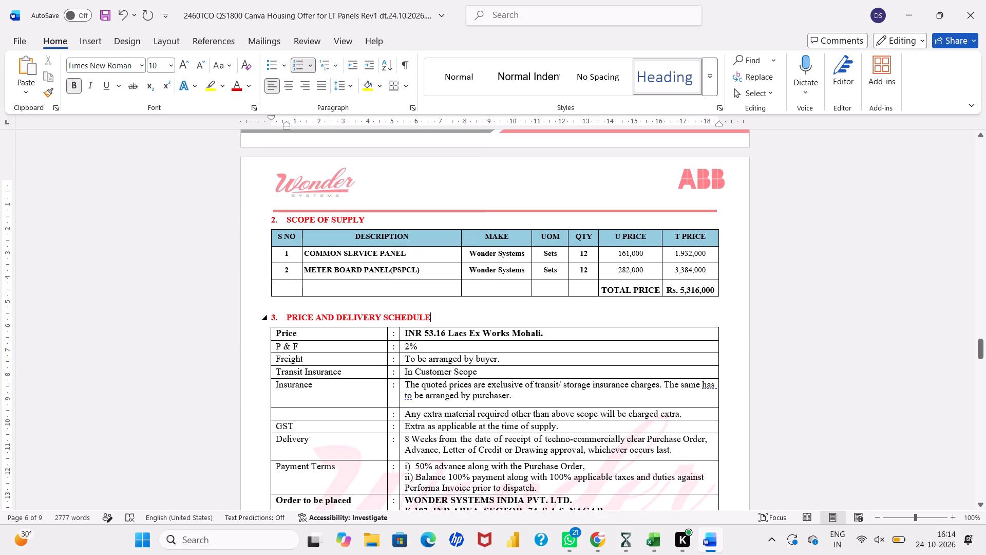
# Start a note directly below the WIRE DETAILS rows on page 5 with the text "Note: Space".
pyautogui.scroll(3, 444, 230)
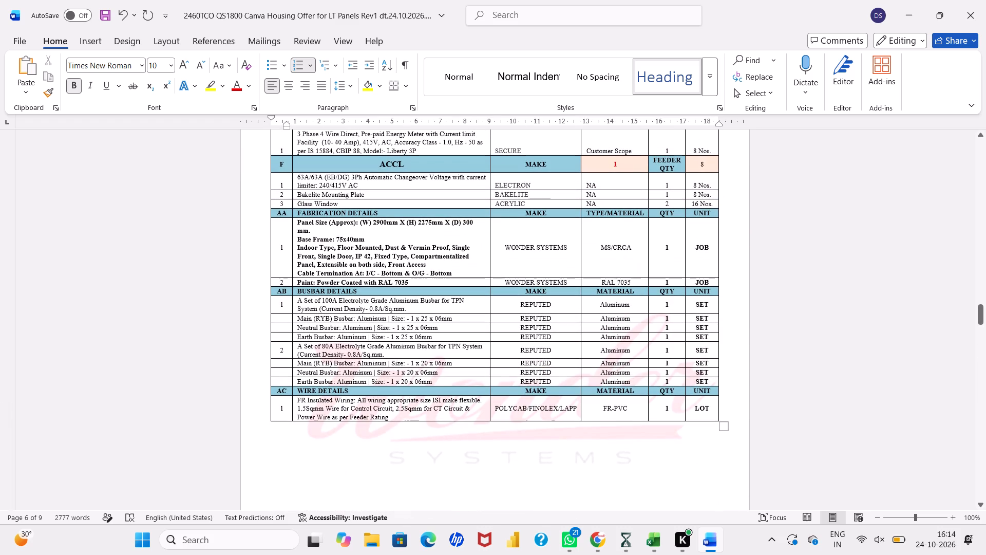
pyautogui.click(321, 434)
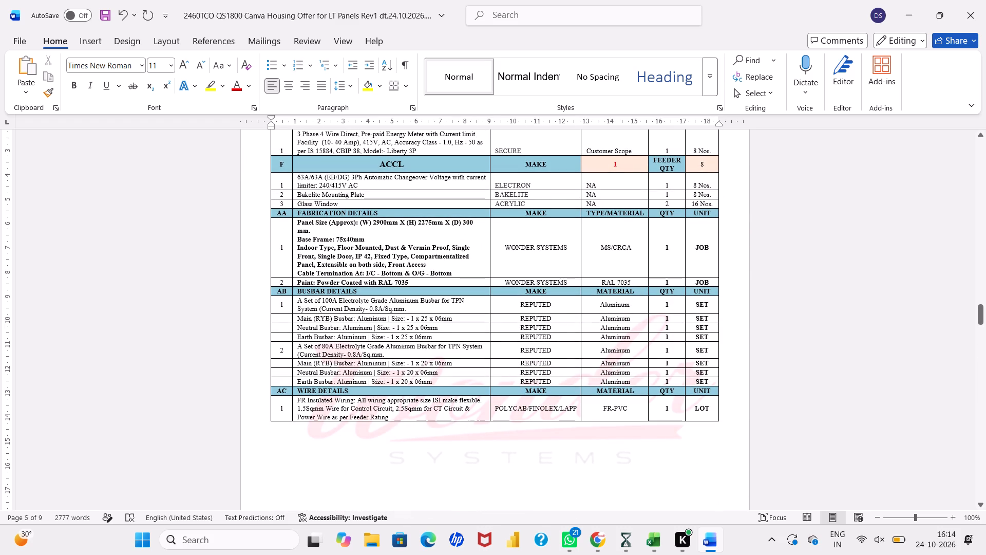
pyautogui.press('space')
pyautogui.press('BackSpace')
pyautogui.press('BackSpace')
pyautogui.press('e')
pyautogui.write(':')
pyautogui.press('space')
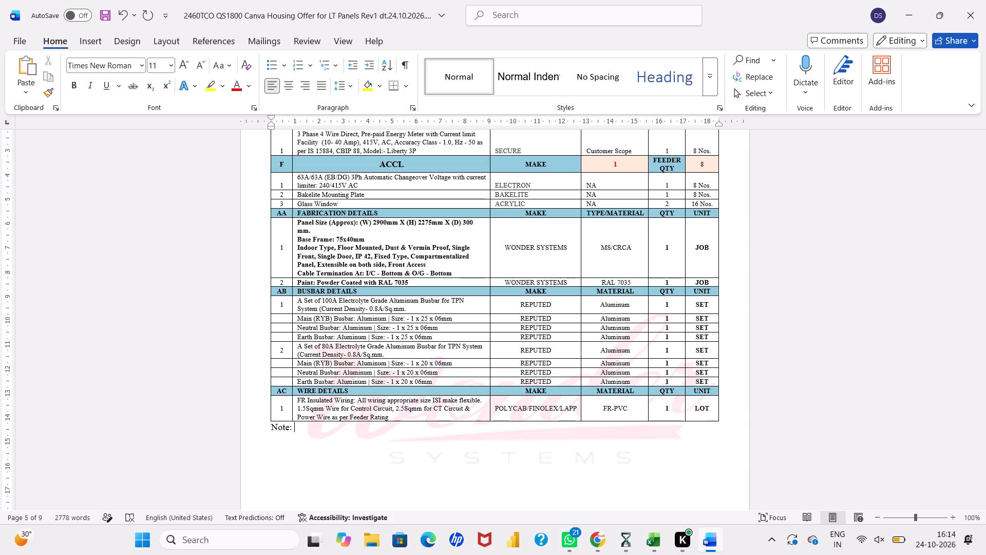
pyautogui.write('pace')
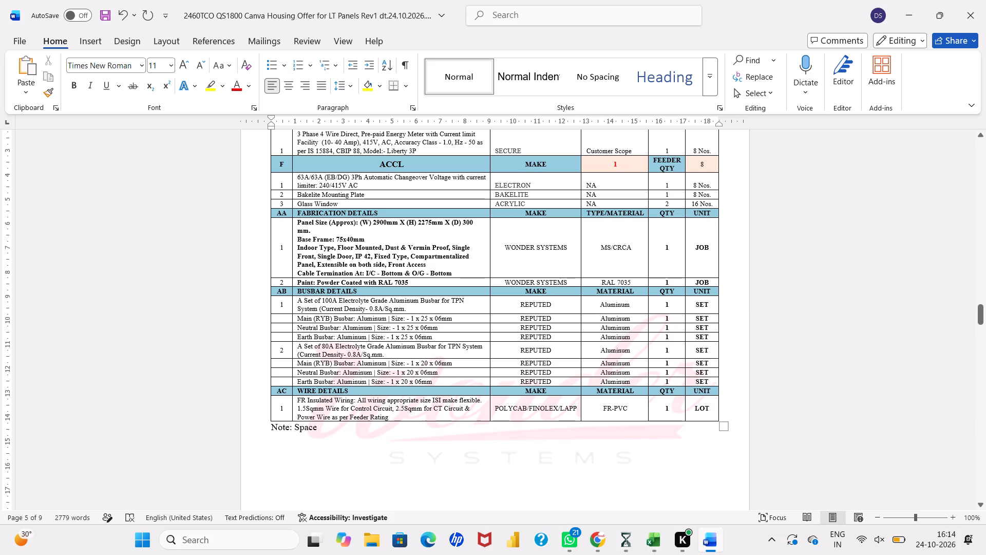
# Replace "Space" in the note with a copy of the yellow row's energy meter space description from the O/G:63A 4P MCB section.
pyautogui.scroll(3, 360, 331)
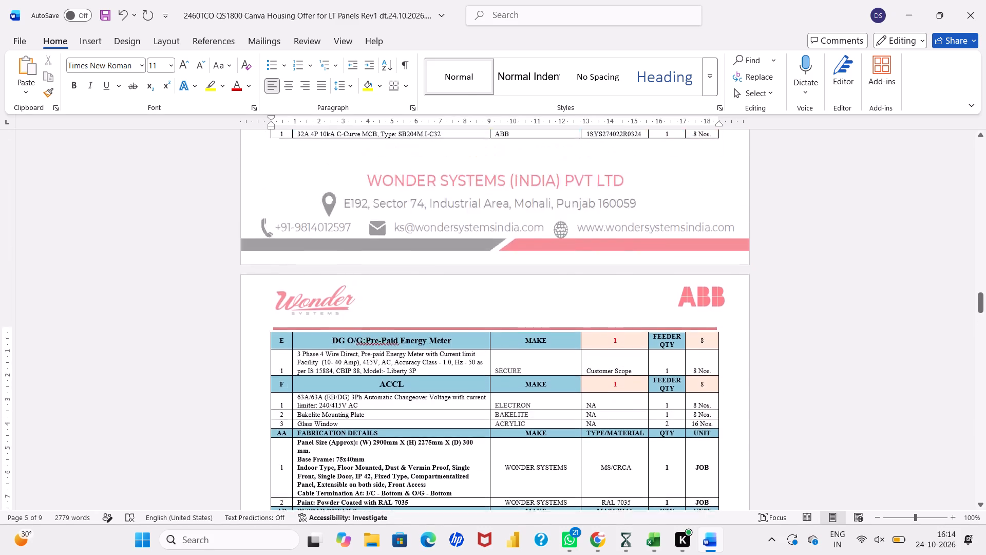
pyautogui.scroll(1, 360, 331)
pyautogui.scroll(1, 392, 269)
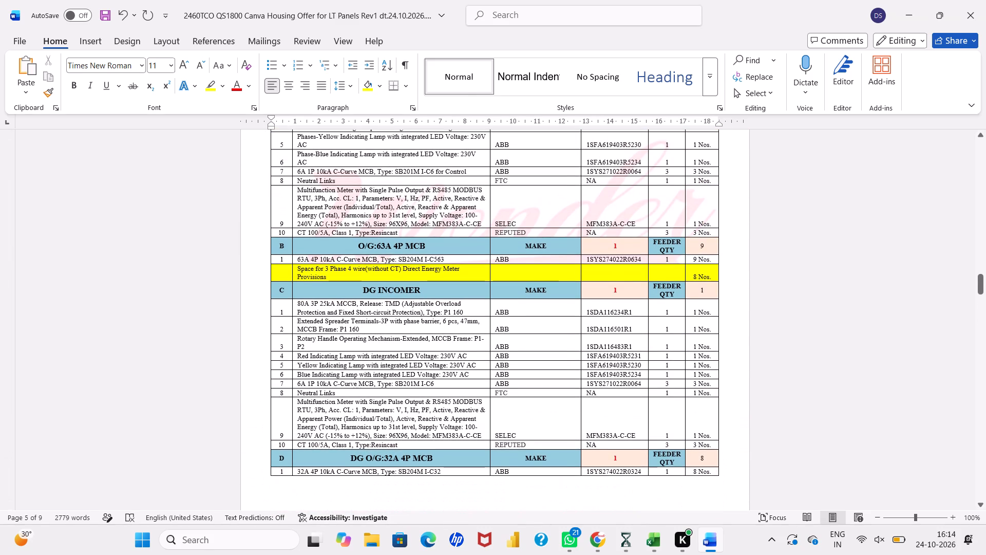
pyautogui.moveTo(326, 279); pyautogui.dragTo(300, 271)
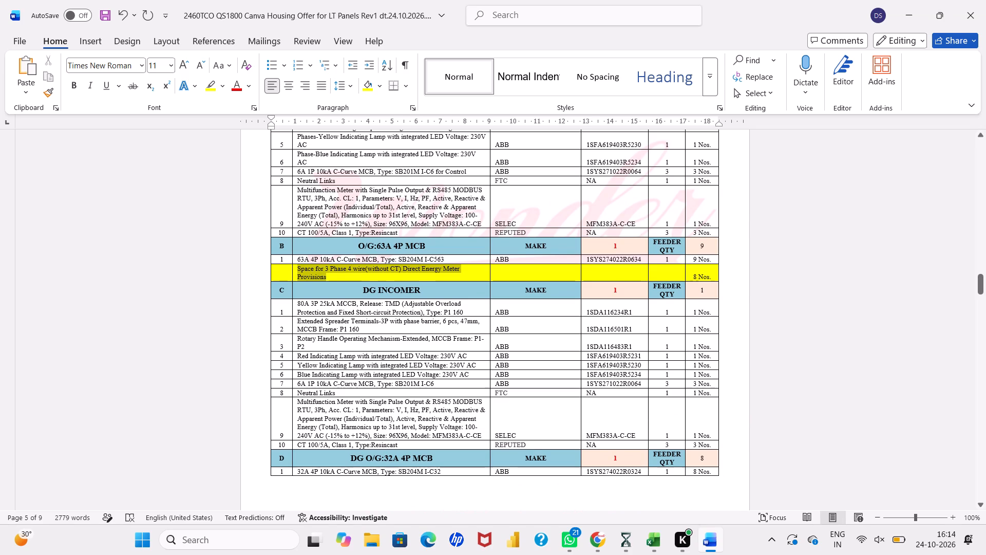
pyautogui.moveTo(300, 271); pyautogui.dragTo(297, 269)
pyautogui.hotkey('ctrl', 'c')
pyautogui.click(341, 359)
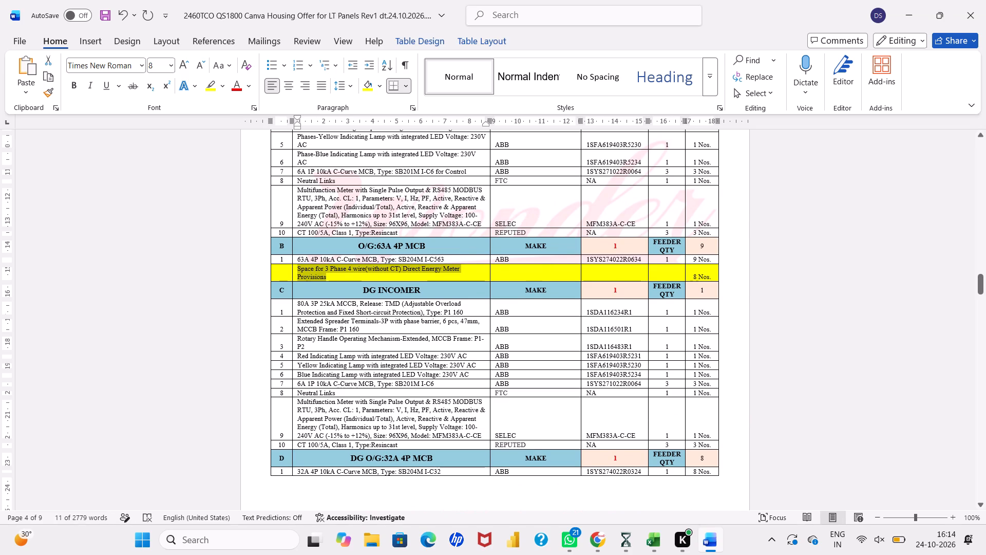
pyautogui.scroll(-6, 341, 359)
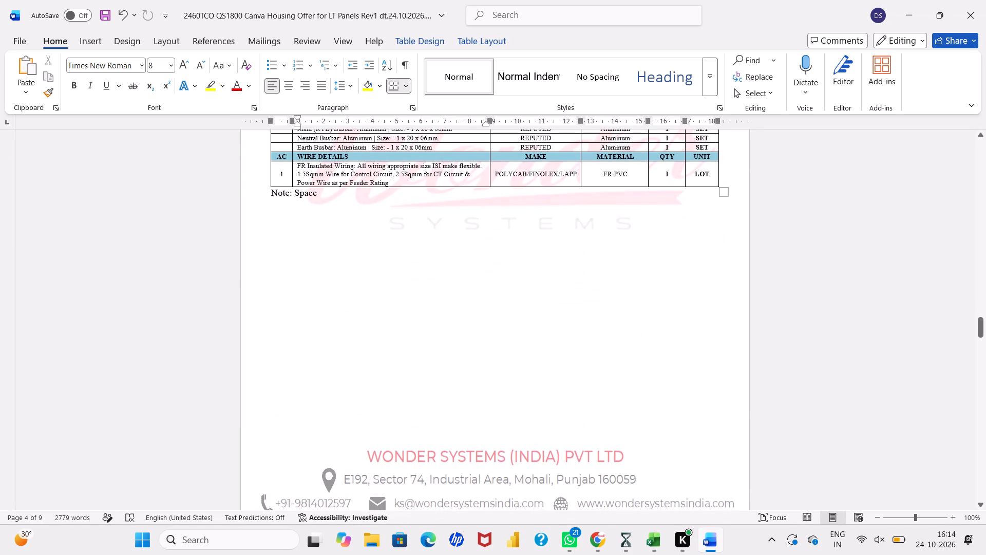
pyautogui.moveTo(318, 194); pyautogui.dragTo(293, 193)
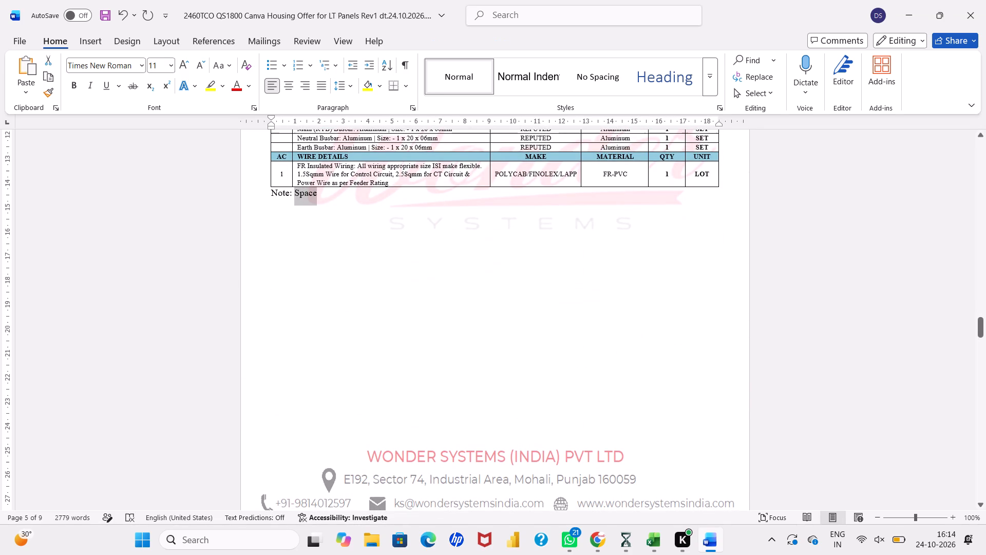
pyautogui.hotkey('ctrl', 'v')
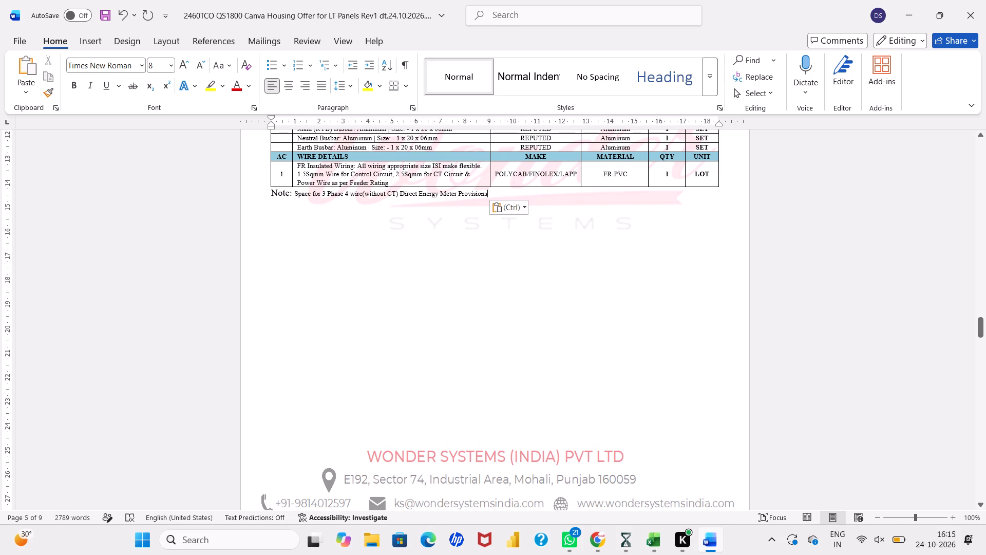
# Set the font size of the pasted energy meter text in the note to 11.
pyautogui.moveTo(295, 193); pyautogui.dragTo(494, 194)
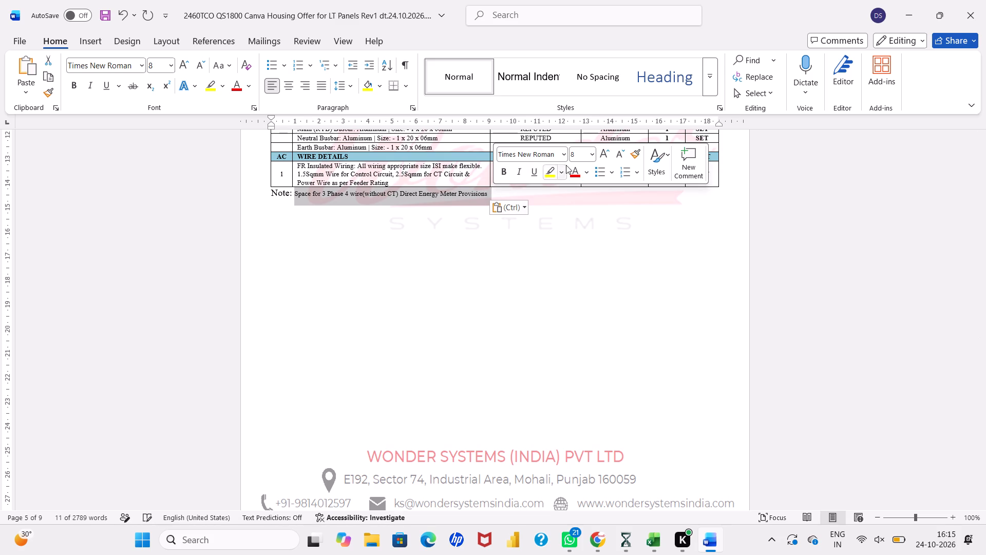
pyautogui.click(593, 154)
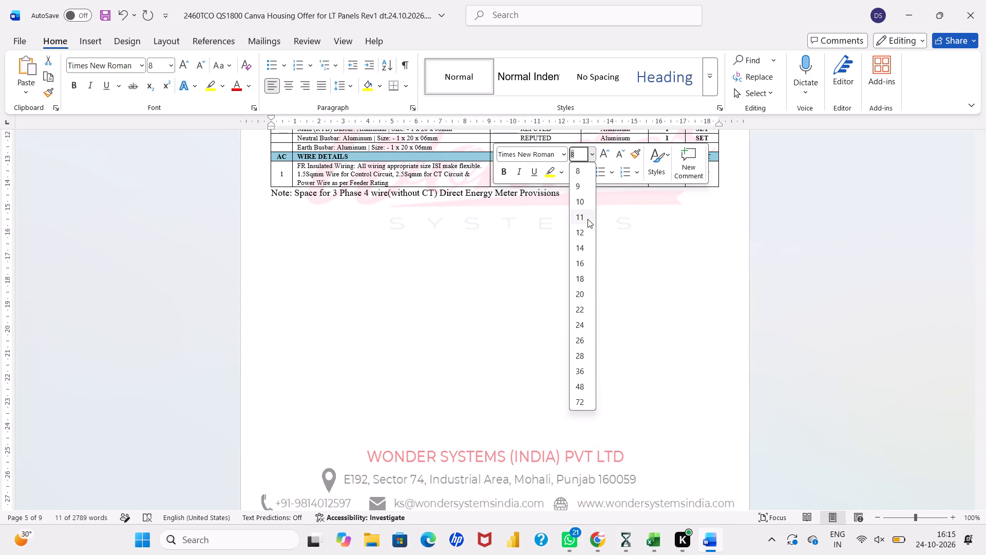
pyautogui.click(587, 219)
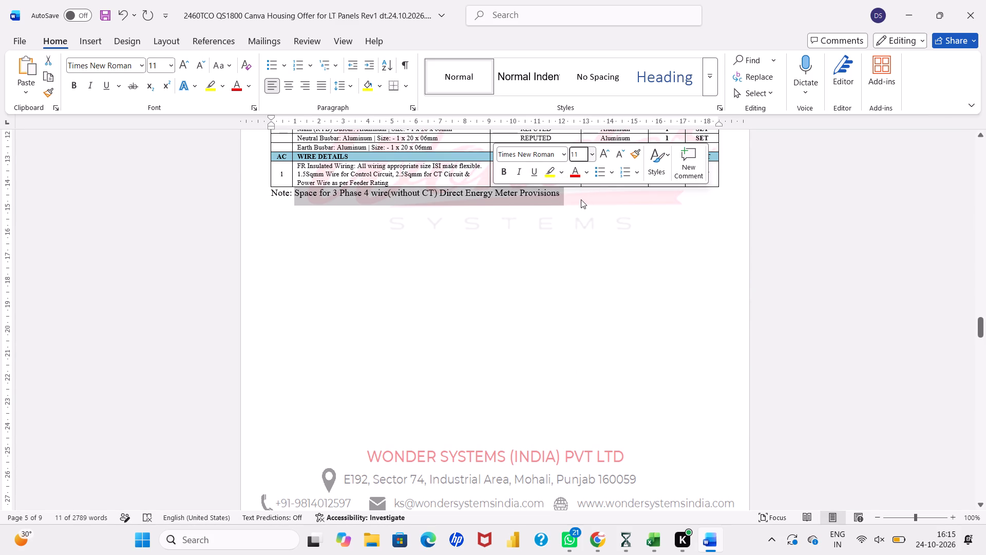
# Extend the end of the note with "included in Panel Fabrication.".
pyautogui.click(581, 199)
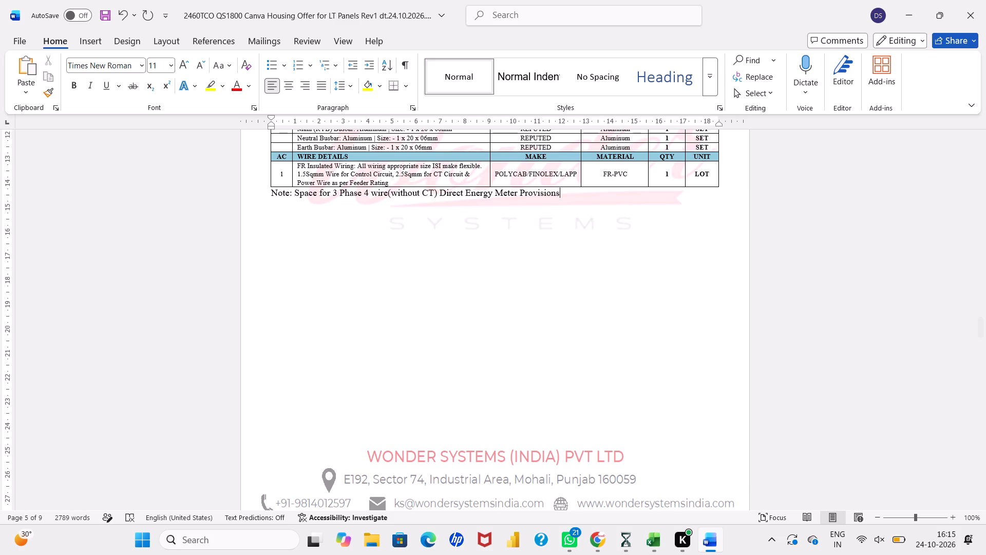
pyautogui.press('space')
pyautogui.write('included in')
pyautogui.press('space')
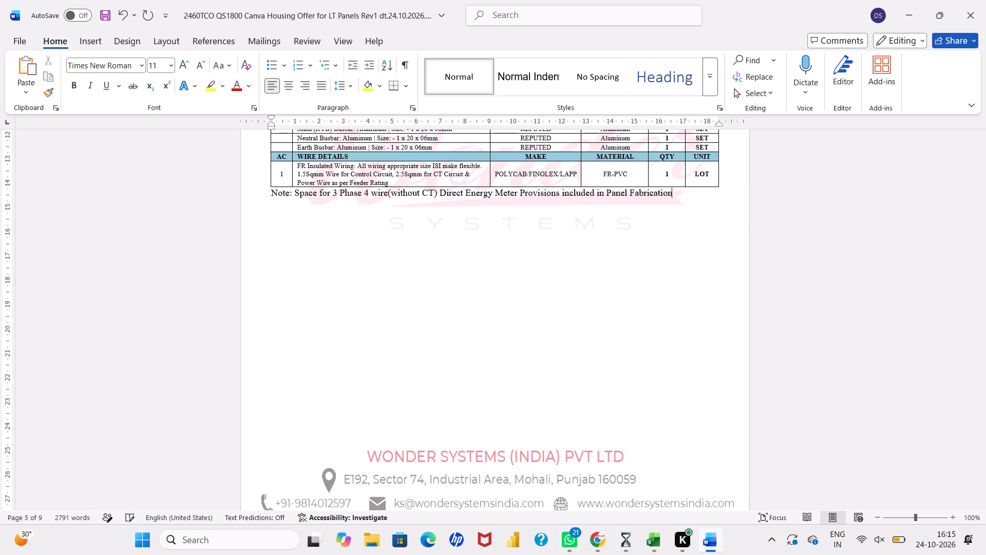
pyautogui.press('.')
pyautogui.press('Return')
# Number the note's sentence by inserting "i) " between "Note:" and "Space".
pyautogui.click(294, 197)
pyautogui.write('i0')
pyautogui.press('BackSpace')
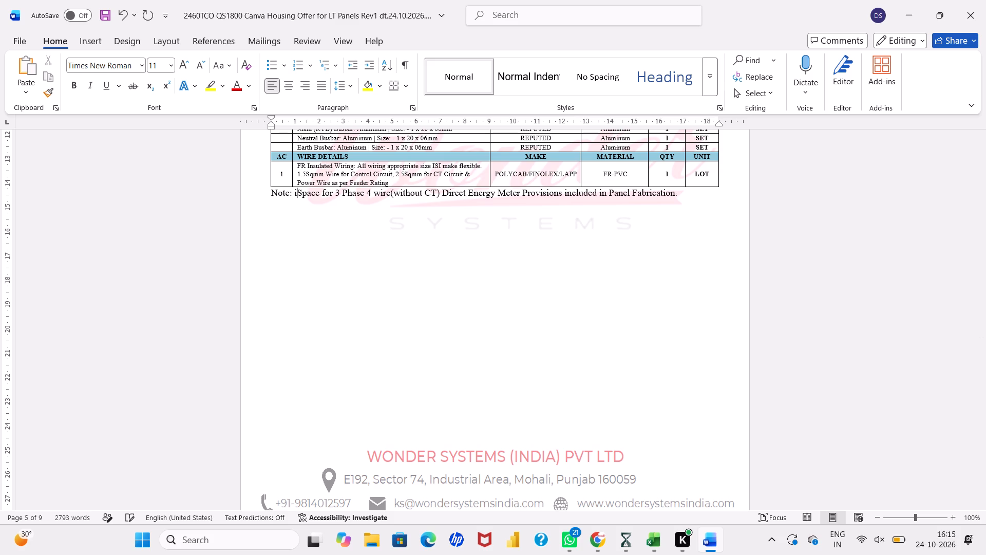
pyautogui.write(')')
pyautogui.press('space')
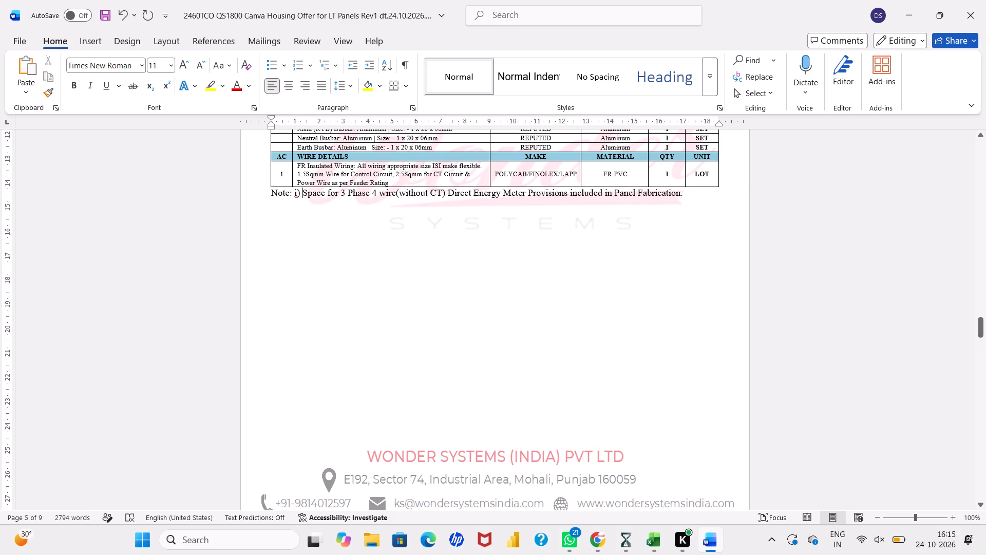
# Start a second note line below the first one, indented with spaces and numbered "ii)".
pyautogui.click(685, 195)
pyautogui.press('Return')
pyautogui.press('space')
pyautogui.press('space')
pyautogui.press('space')
pyautogui.press('space')
pyautogui.press('space')
pyautogui.press('space')
pyautogui.press('space')
pyautogui.press('space')
pyautogui.press('space')
pyautogui.press('space')
pyautogui.press('space')
pyautogui.press('BackSpace')
pyautogui.write('ii')
pyautogui.hotkey('shift', ')')
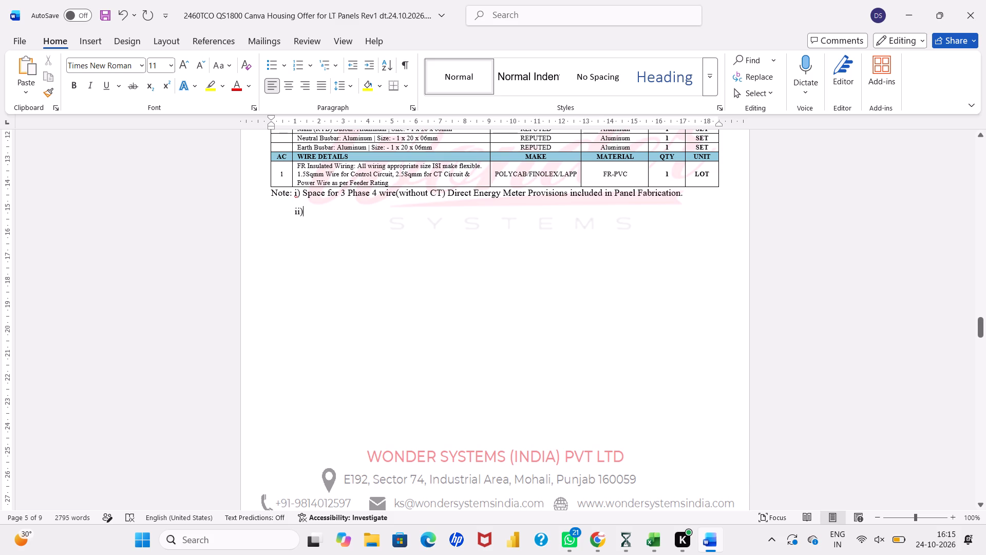
# Remove "(without CT)" from note i), leaving a single space between "wire" and "Direct".
pyautogui.click(570, 196)
pyautogui.moveTo(445, 195); pyautogui.dragTo(399, 197)
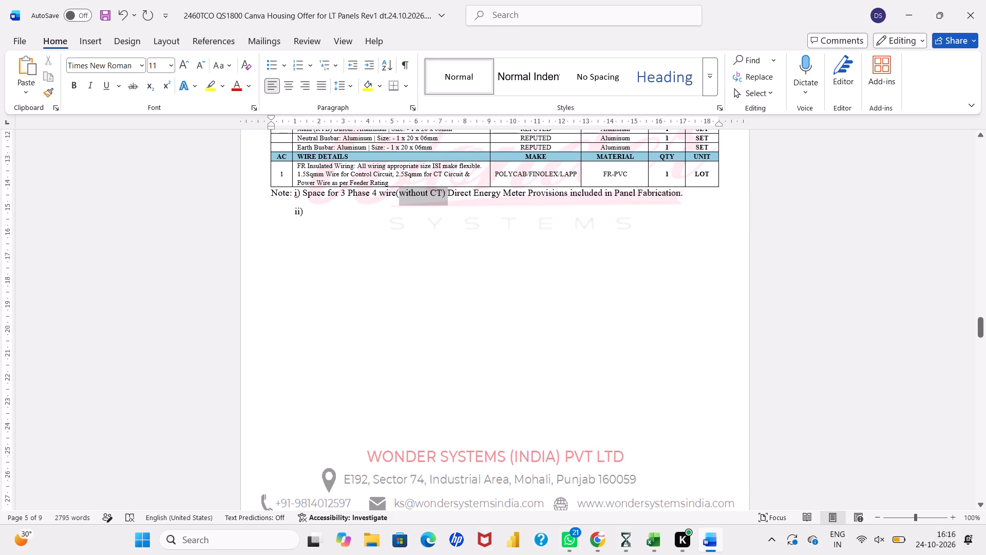
pyautogui.moveTo(399, 197); pyautogui.dragTo(397, 197)
pyautogui.press('Delete')
pyautogui.press('space')
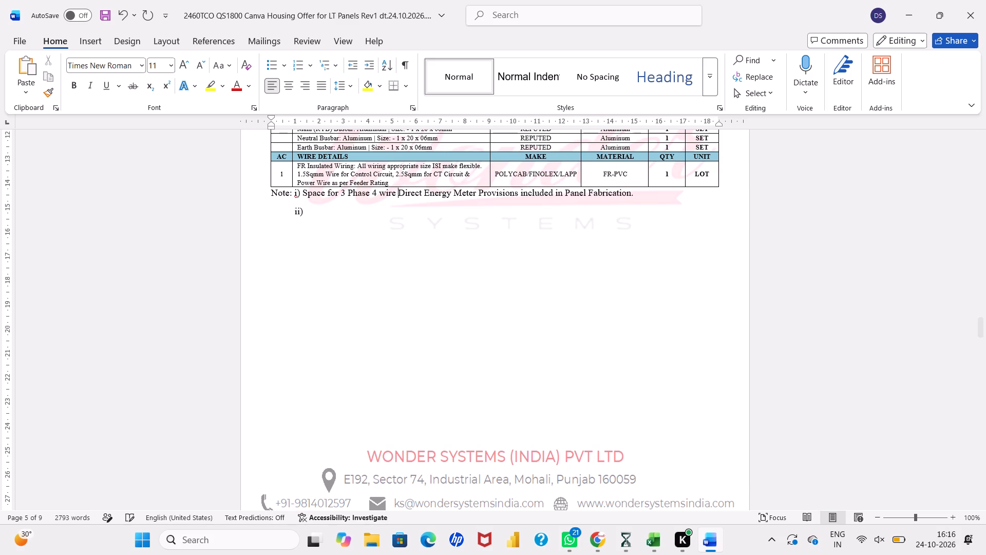
# Paste the copied energy meter space description after "ii)" in the second note line.
pyautogui.click(384, 207)
pyautogui.hotkey('ctrl', 'v')
# Set the font size of the pasted energy meter text in note ii) to 11.
pyautogui.moveTo(305, 213); pyautogui.dragTo(349, 214)
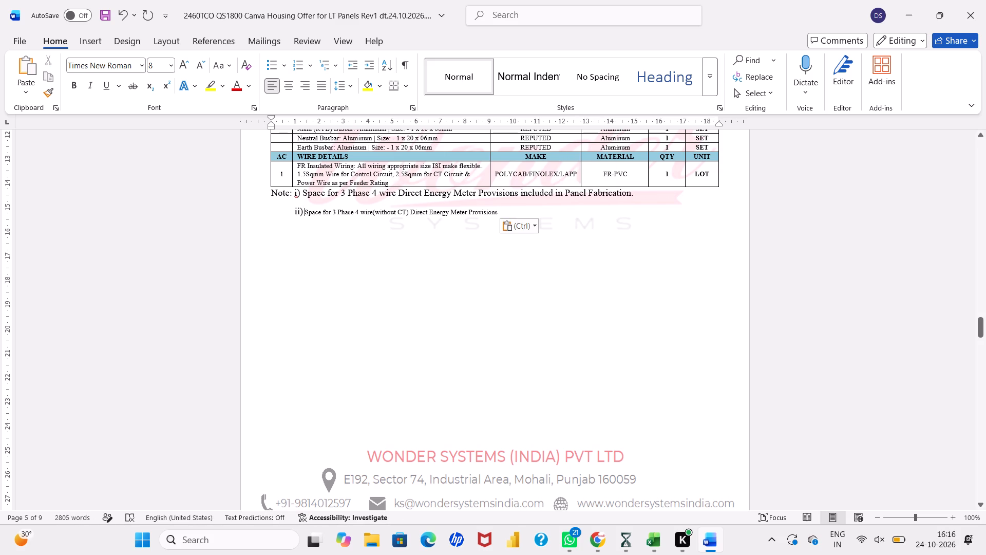
pyautogui.moveTo(349, 214); pyautogui.dragTo(500, 216)
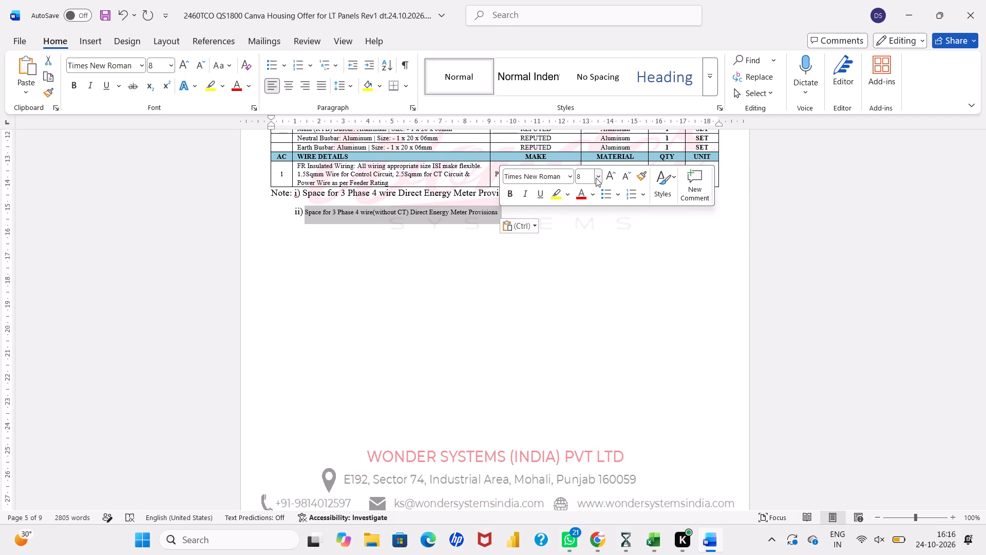
pyautogui.click(596, 178)
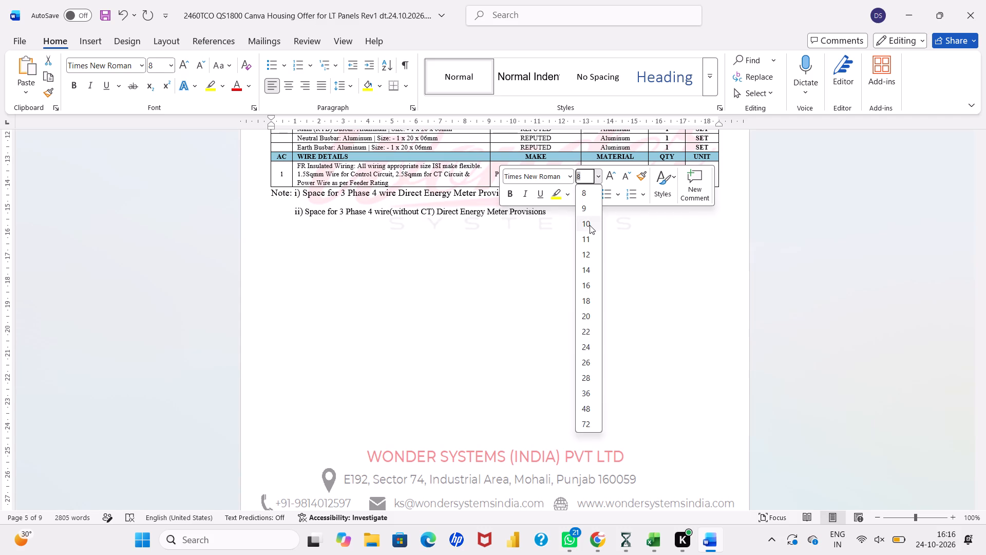
pyautogui.click(589, 237)
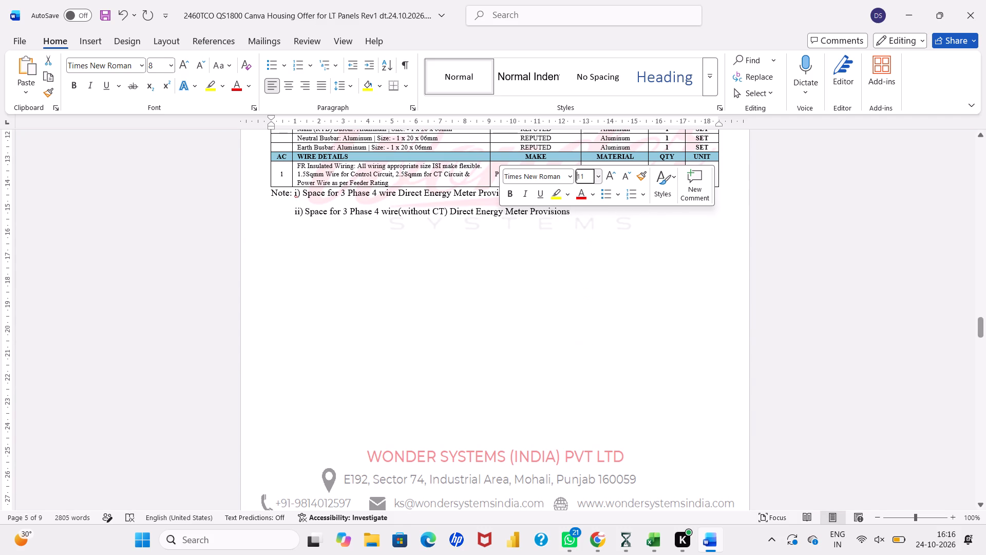
pyautogui.click(538, 226)
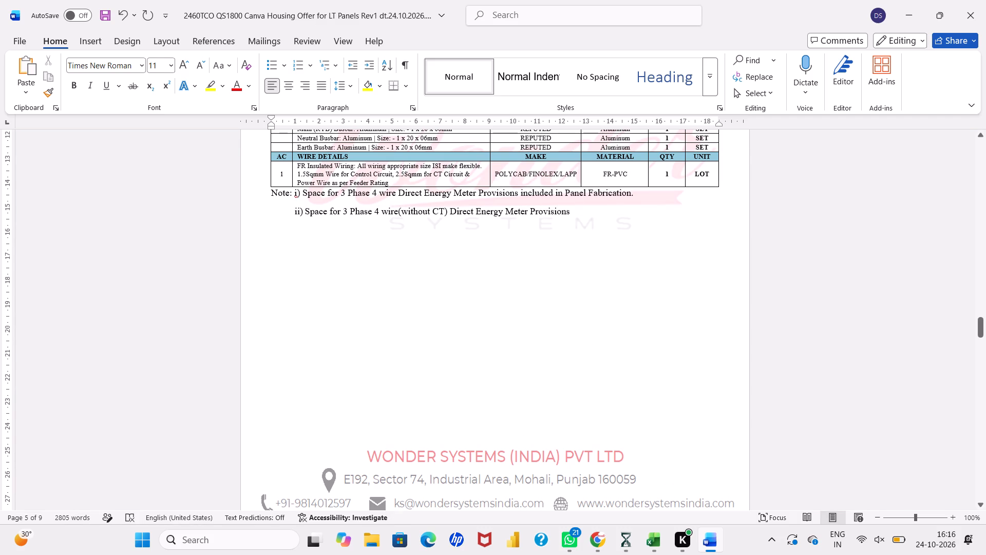
# Insert "in Common Service Panel" after "Provisions" in note i).
pyautogui.click(519, 195)
pyautogui.press('space')
pyautogui.write('in')
pyautogui.press('space')
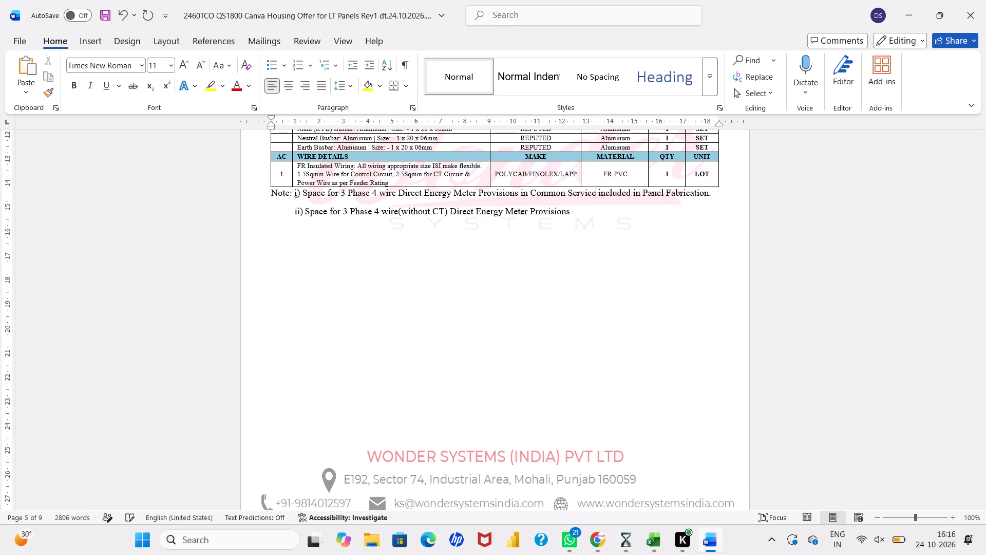
pyautogui.press('BackSpace')
pyautogui.press('p')
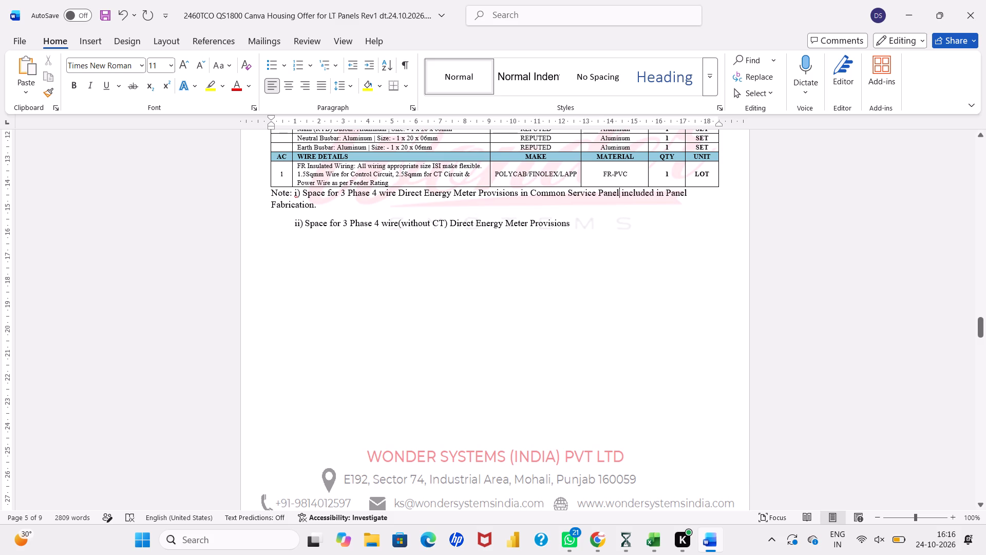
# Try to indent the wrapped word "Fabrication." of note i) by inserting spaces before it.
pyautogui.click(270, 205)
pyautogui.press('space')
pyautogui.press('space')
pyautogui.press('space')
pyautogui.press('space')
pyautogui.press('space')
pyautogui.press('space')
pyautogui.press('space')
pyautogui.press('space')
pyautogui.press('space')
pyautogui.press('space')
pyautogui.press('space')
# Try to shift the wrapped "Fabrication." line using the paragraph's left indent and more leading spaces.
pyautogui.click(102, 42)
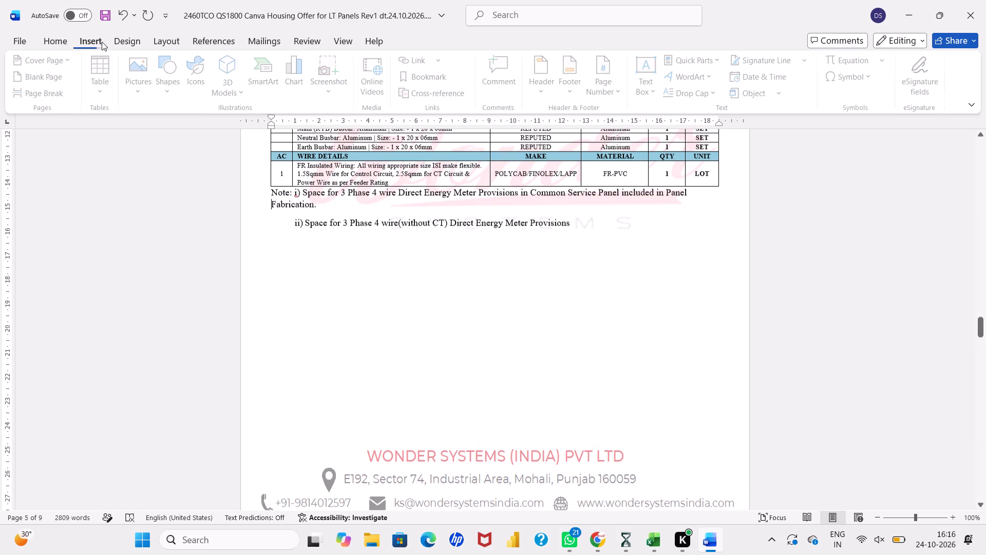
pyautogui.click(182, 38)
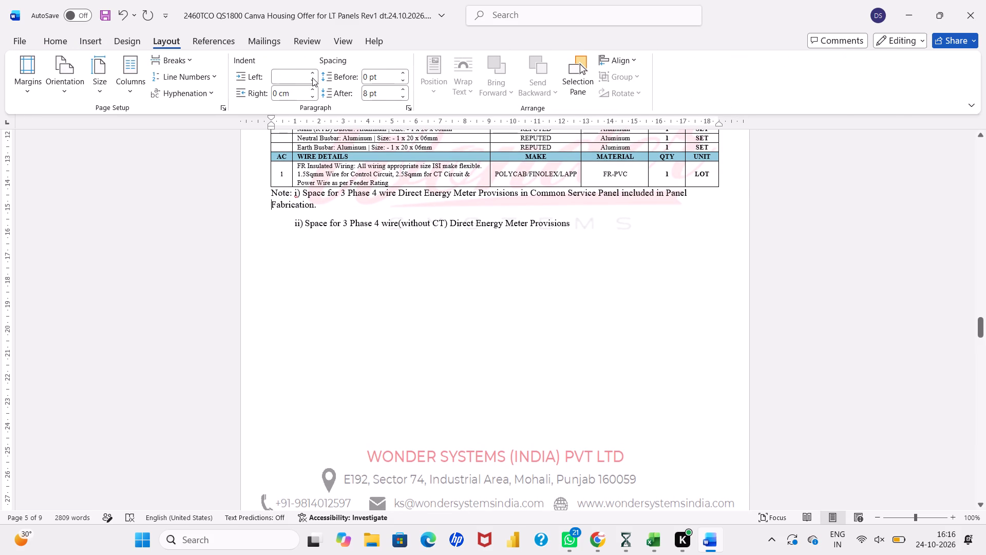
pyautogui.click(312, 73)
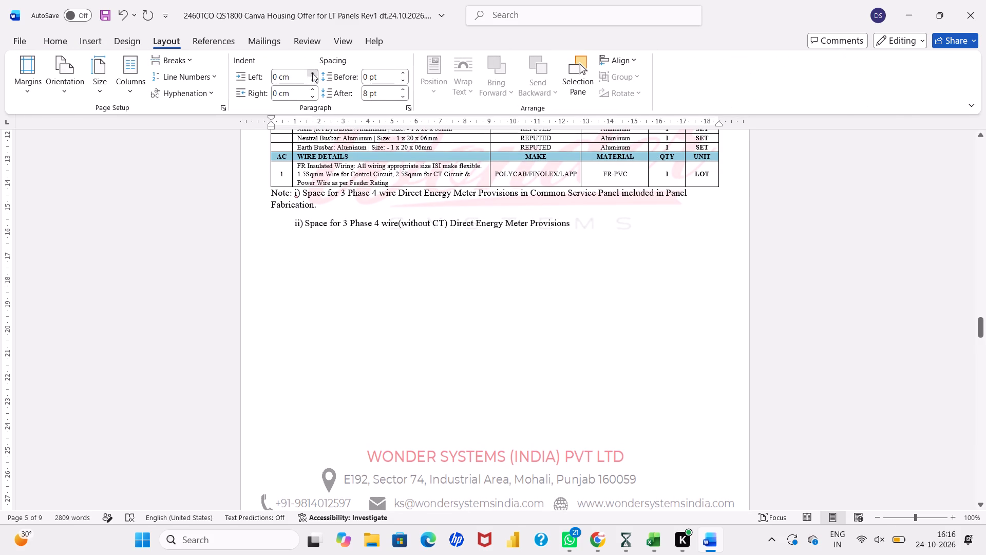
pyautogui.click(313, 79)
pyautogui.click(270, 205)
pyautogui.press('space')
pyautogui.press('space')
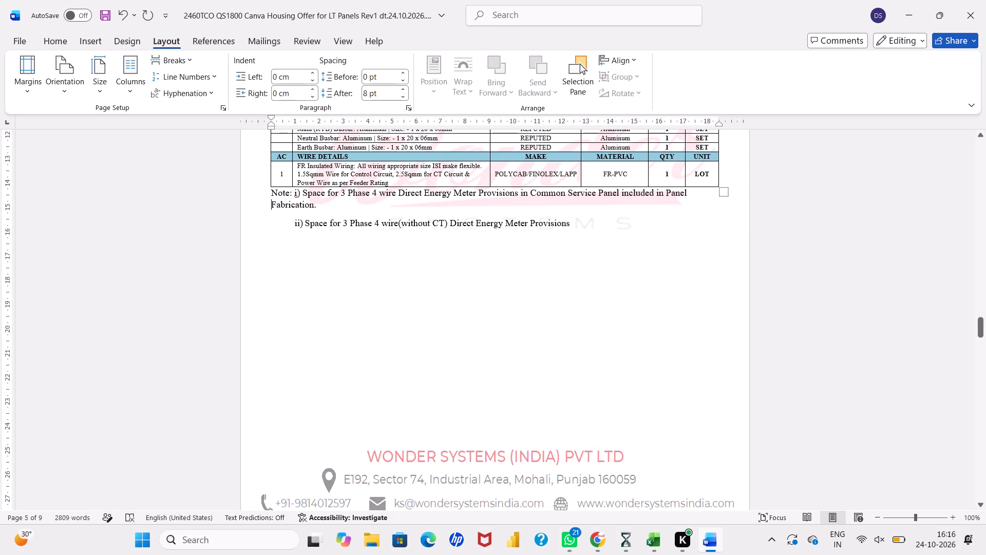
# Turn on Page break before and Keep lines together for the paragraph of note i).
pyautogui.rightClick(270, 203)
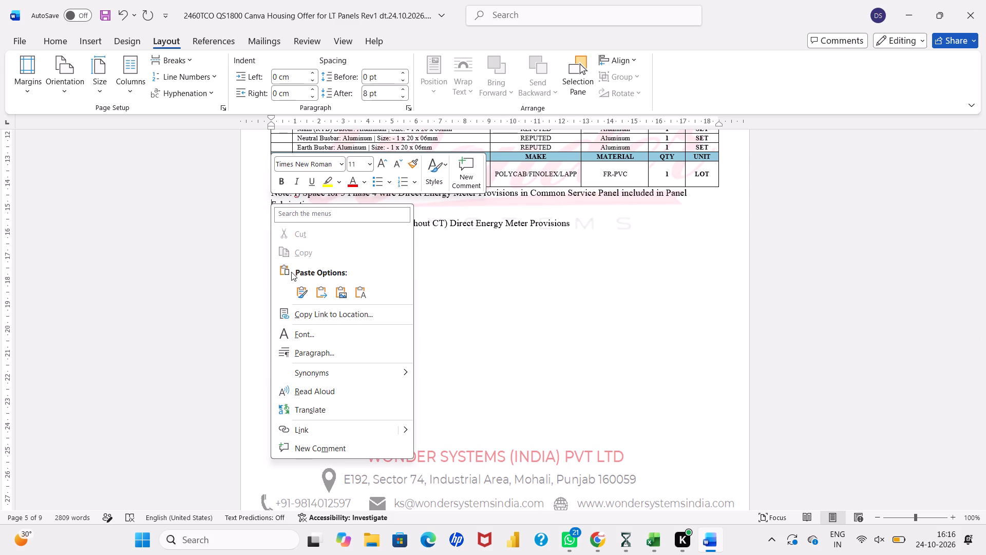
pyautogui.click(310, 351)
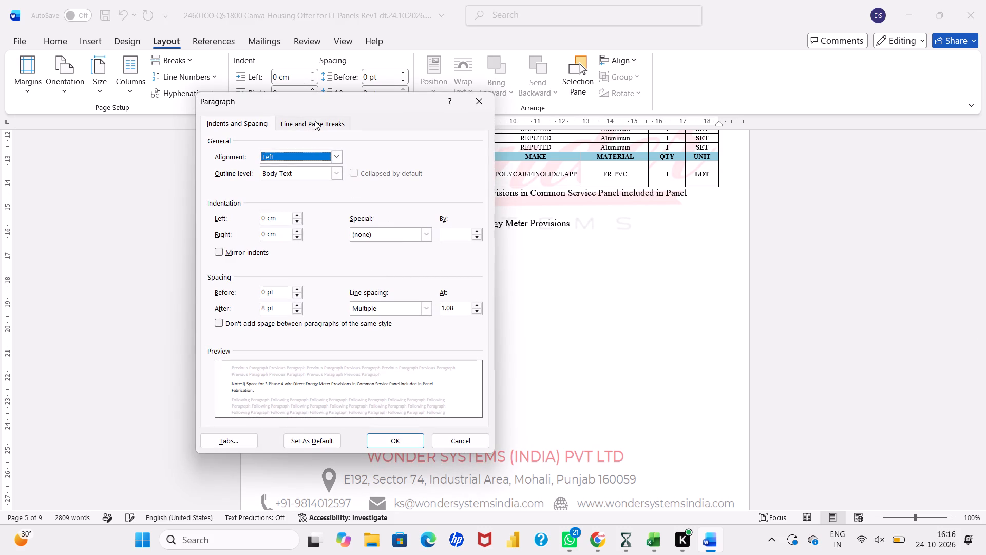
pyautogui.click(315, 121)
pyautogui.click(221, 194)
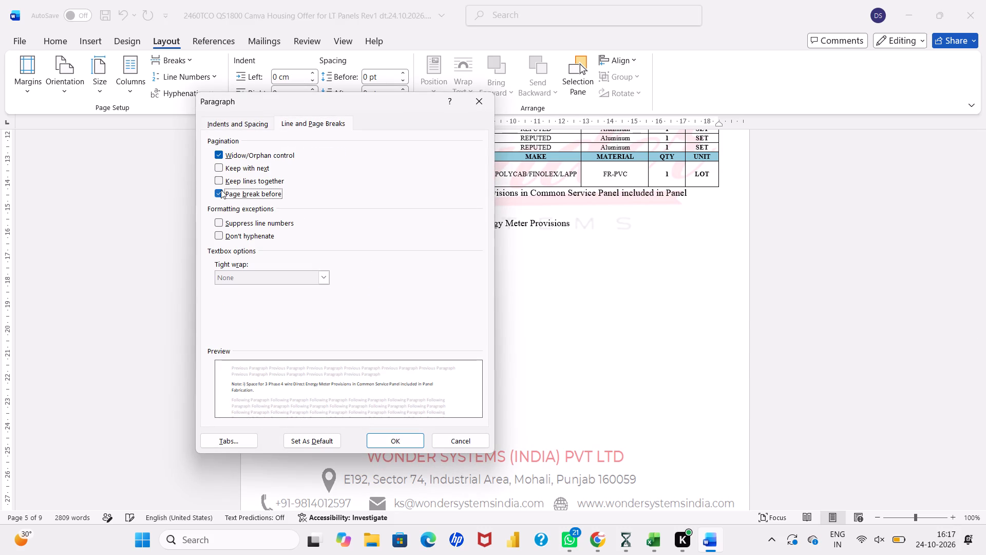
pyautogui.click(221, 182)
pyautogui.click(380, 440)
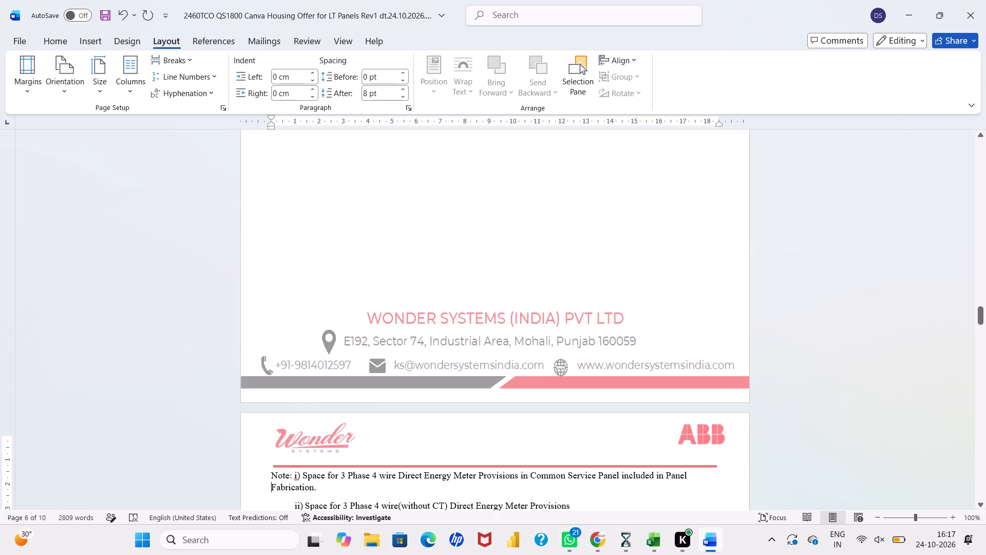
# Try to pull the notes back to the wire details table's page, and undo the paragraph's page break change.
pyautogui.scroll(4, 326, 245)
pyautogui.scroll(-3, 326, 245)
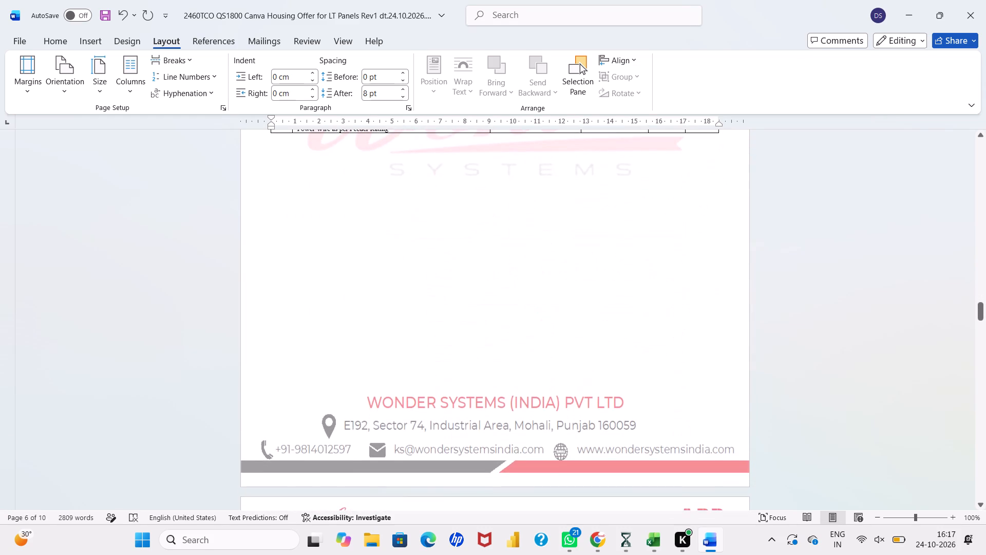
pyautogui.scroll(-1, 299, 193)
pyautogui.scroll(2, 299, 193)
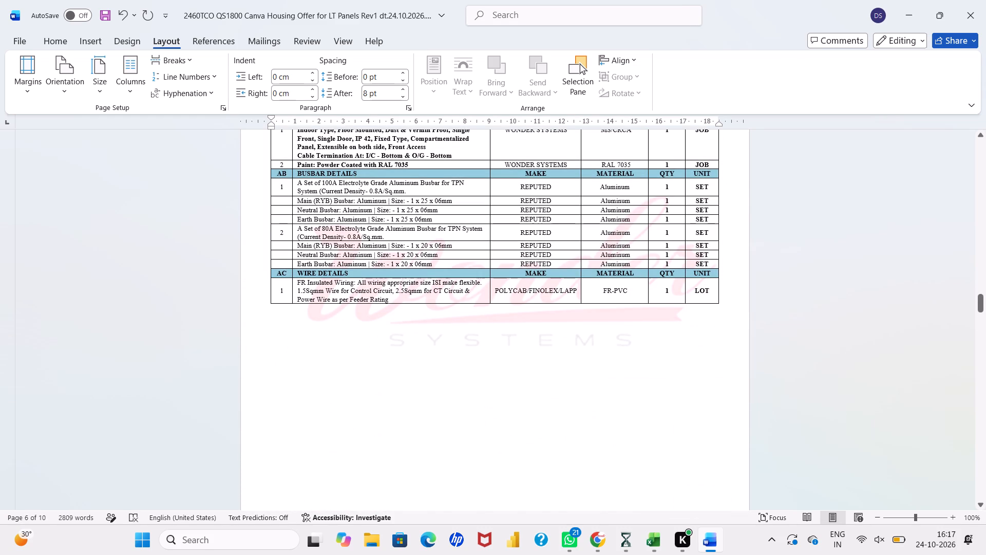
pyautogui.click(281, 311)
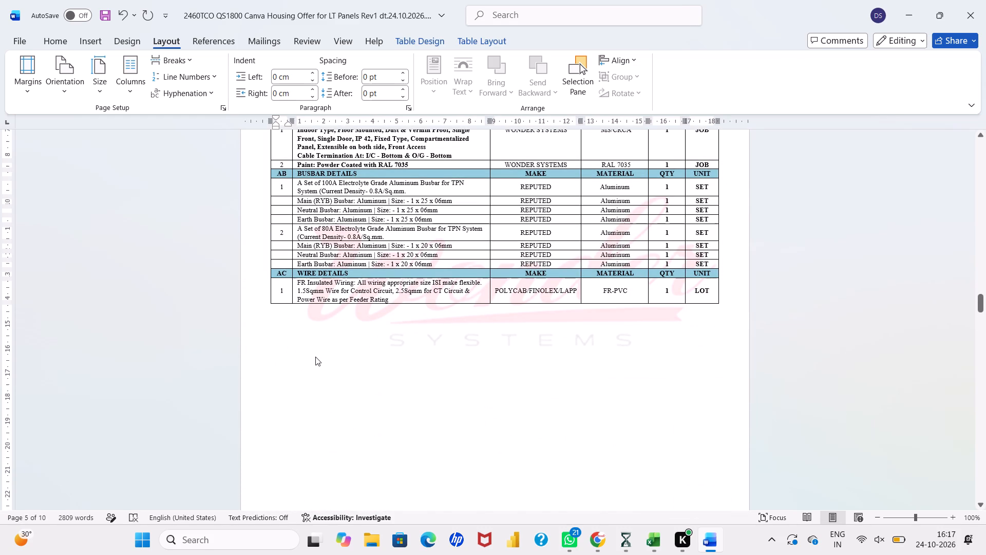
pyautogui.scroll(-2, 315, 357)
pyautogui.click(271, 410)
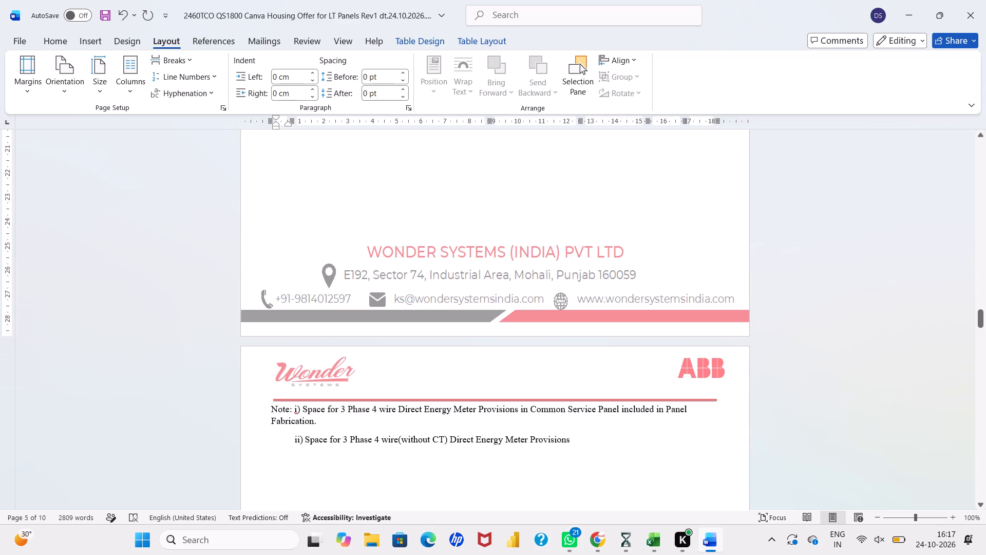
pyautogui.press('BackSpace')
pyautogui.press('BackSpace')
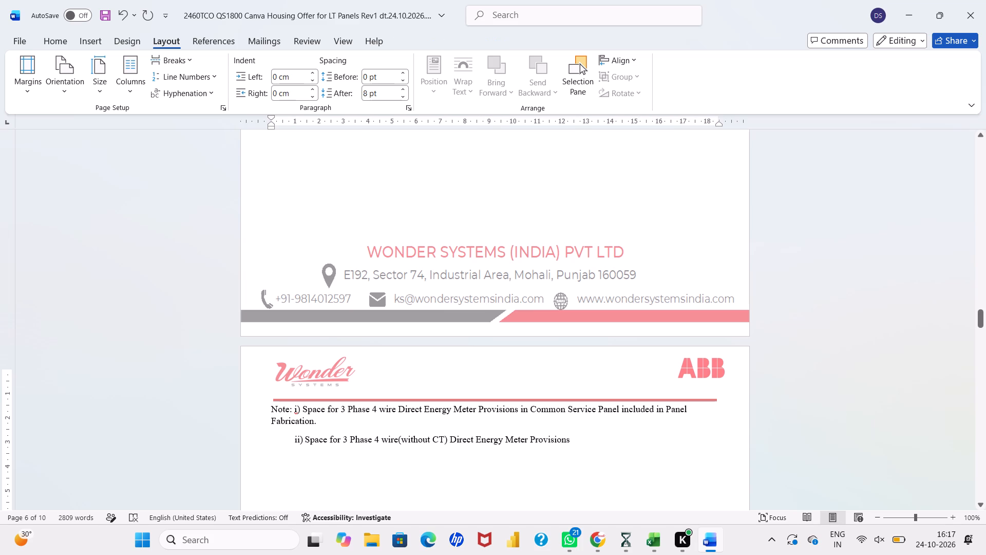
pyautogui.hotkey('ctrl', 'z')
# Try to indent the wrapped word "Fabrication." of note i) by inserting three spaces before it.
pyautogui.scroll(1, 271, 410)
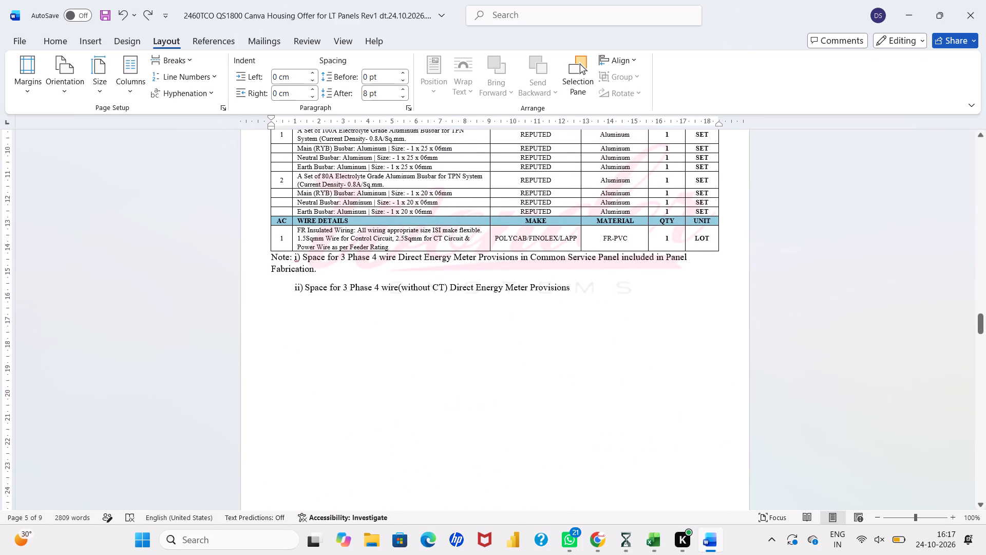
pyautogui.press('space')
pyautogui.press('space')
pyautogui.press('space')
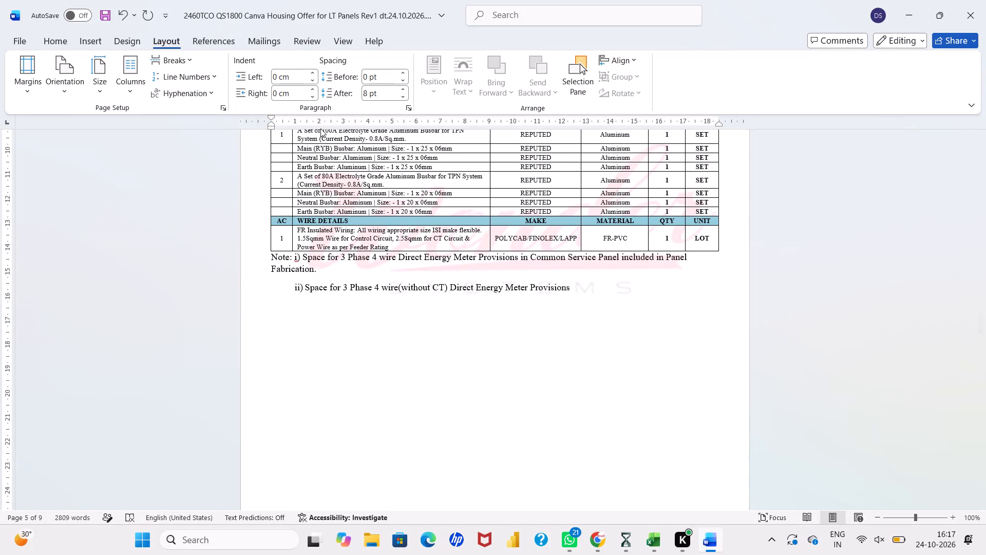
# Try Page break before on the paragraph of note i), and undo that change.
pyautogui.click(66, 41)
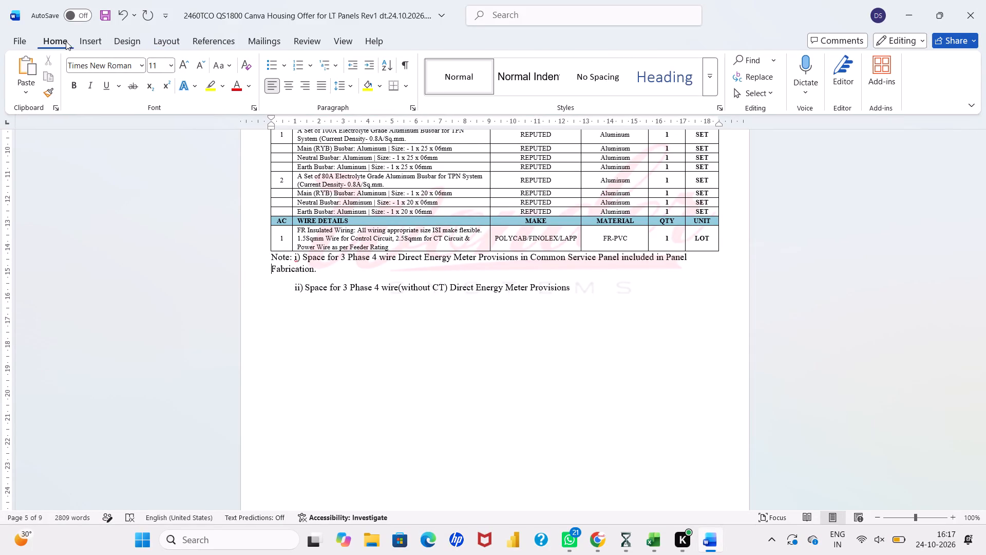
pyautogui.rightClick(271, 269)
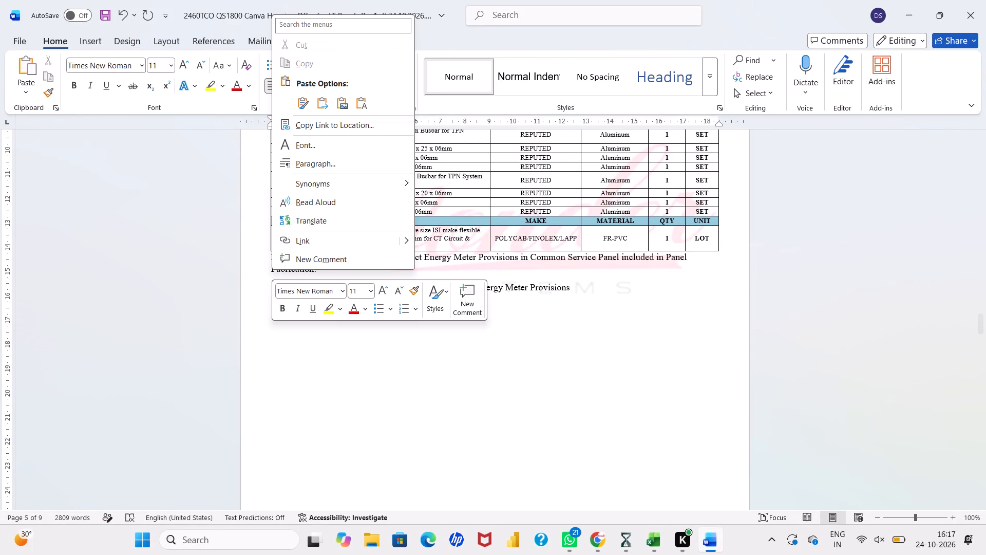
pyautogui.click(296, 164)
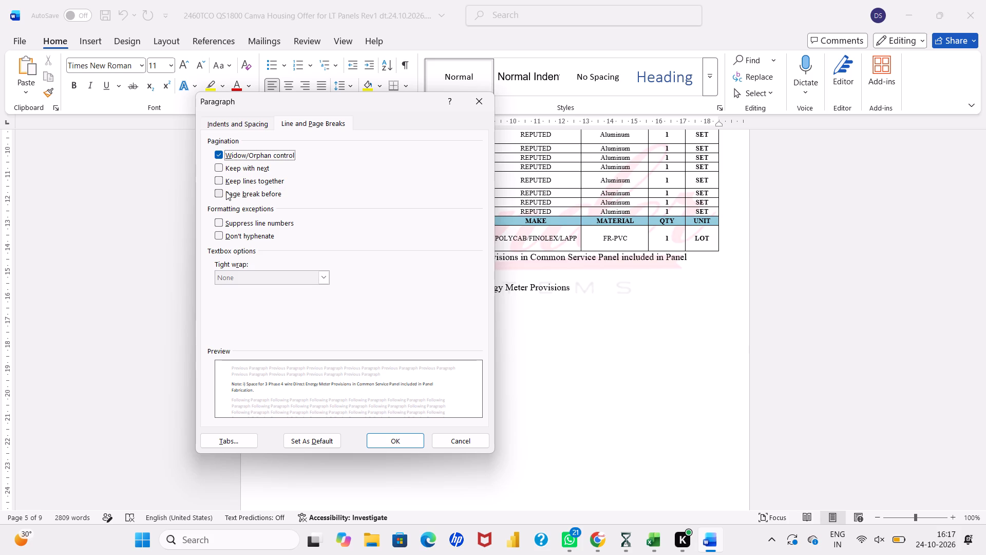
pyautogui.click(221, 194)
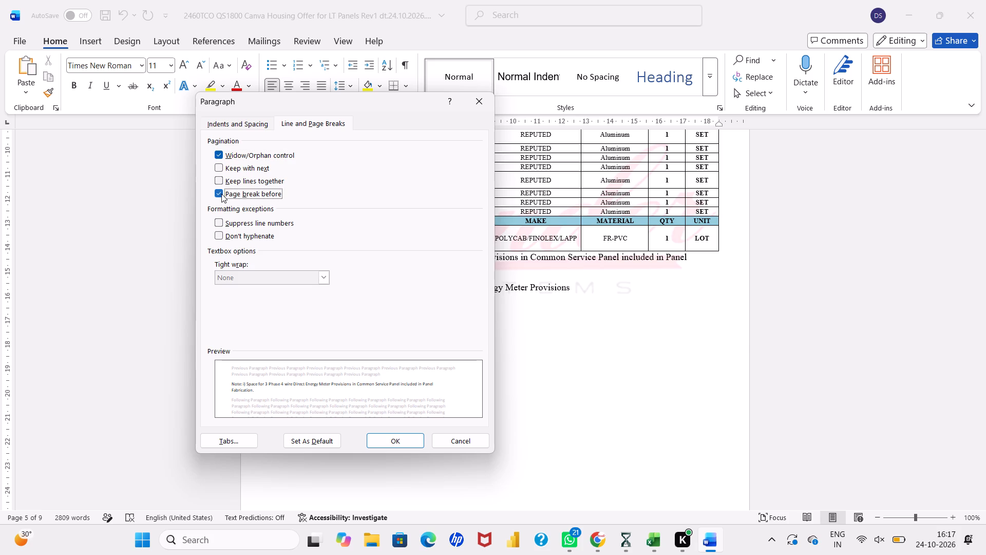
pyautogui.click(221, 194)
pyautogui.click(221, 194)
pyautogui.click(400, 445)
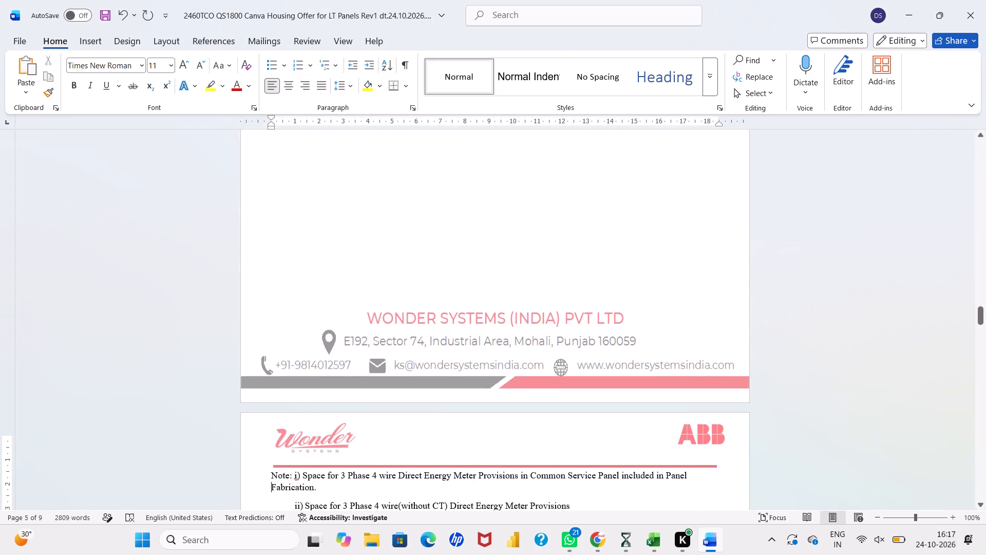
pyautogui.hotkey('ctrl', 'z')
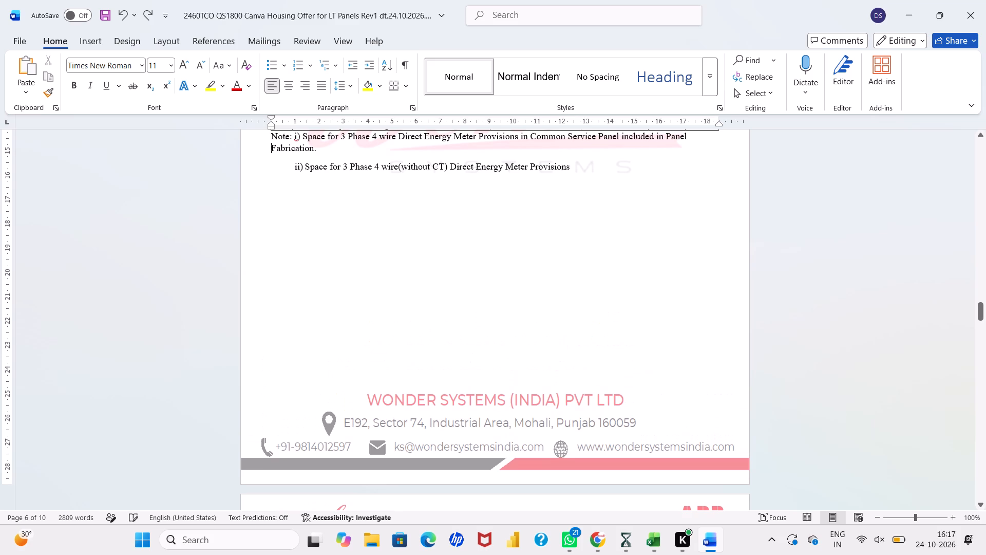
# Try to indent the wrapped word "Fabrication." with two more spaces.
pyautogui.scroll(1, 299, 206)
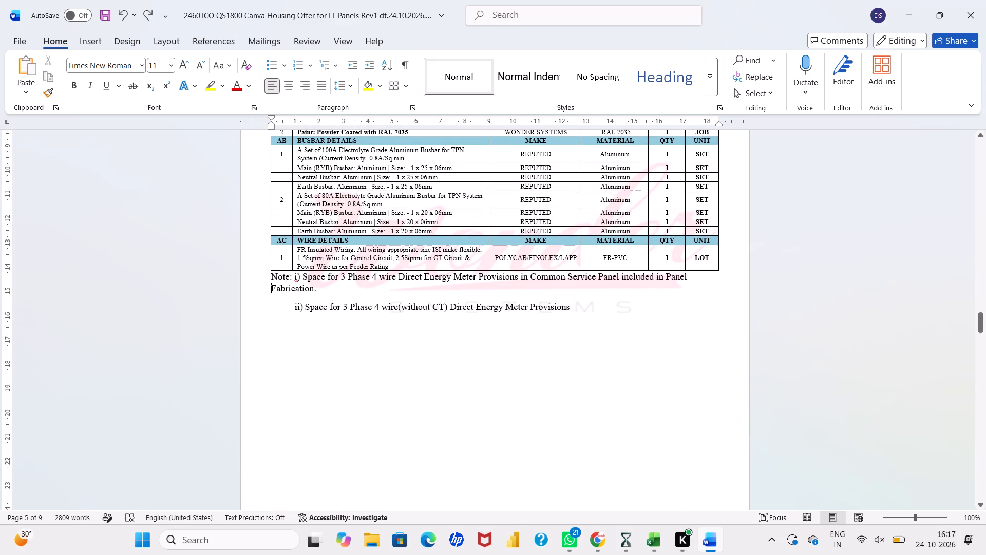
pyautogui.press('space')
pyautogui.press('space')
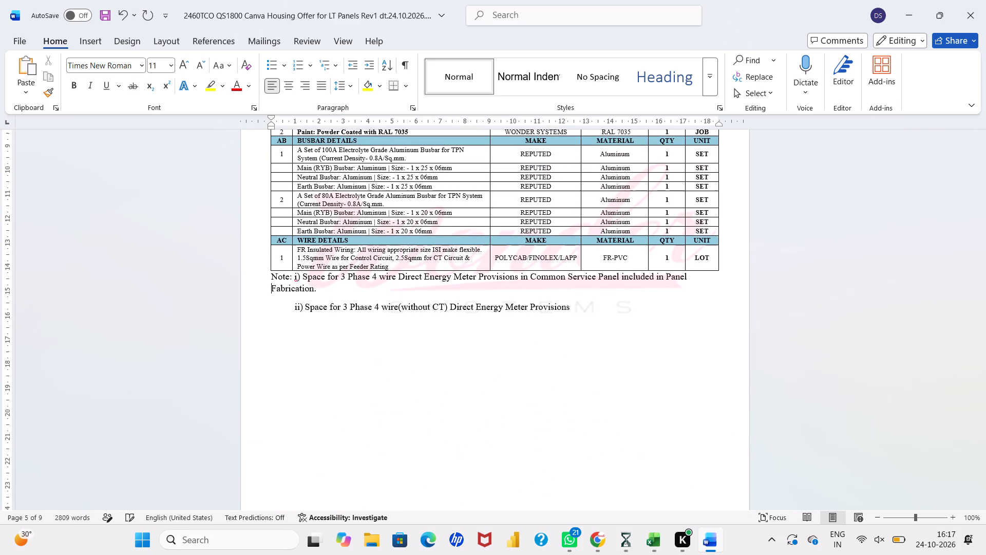
# Move note i) onto its own line so that "Note:" stands alone under the wire details table.
pyautogui.moveTo(314, 288); pyautogui.dragTo(304, 276)
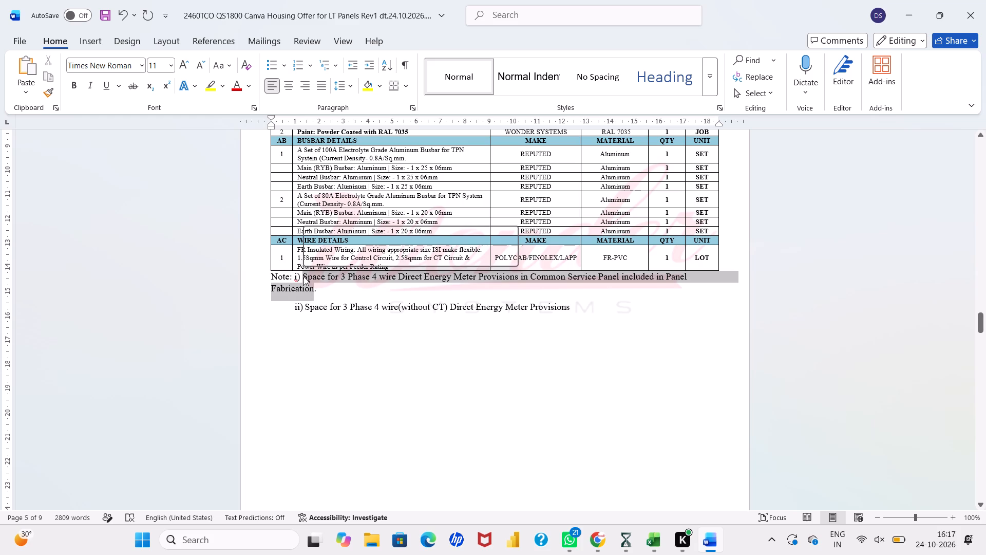
pyautogui.click(294, 278)
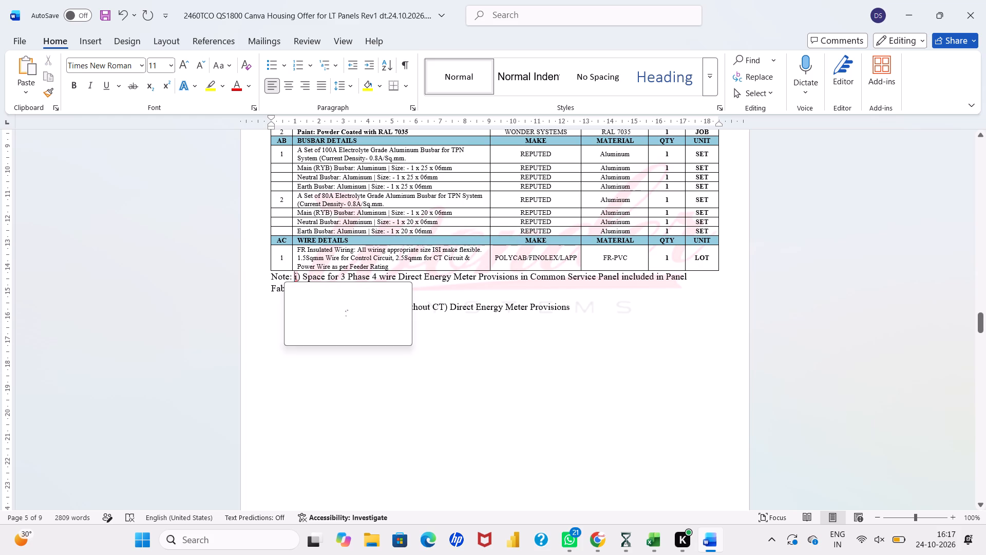
pyautogui.press('Return')
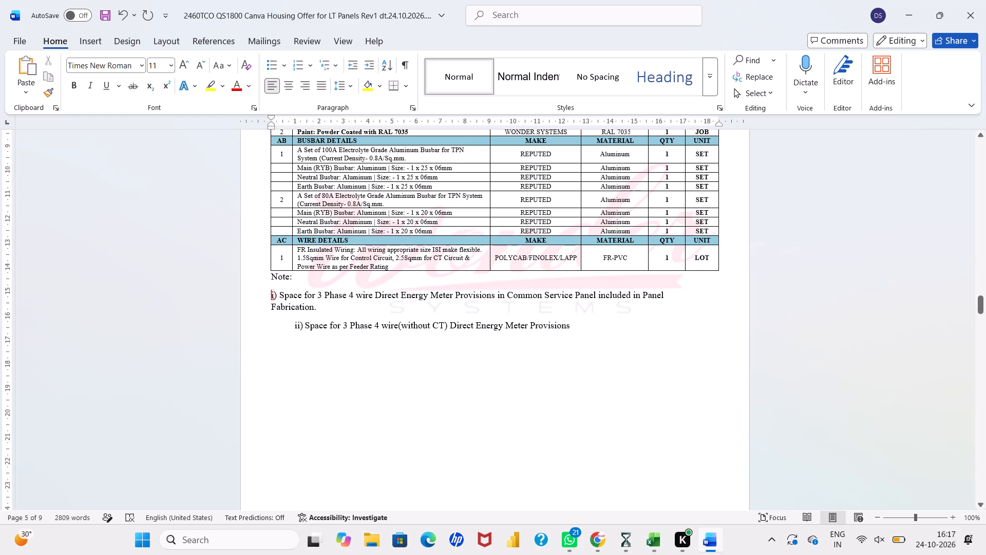
pyautogui.click(294, 275)
pyautogui.press('Delete')
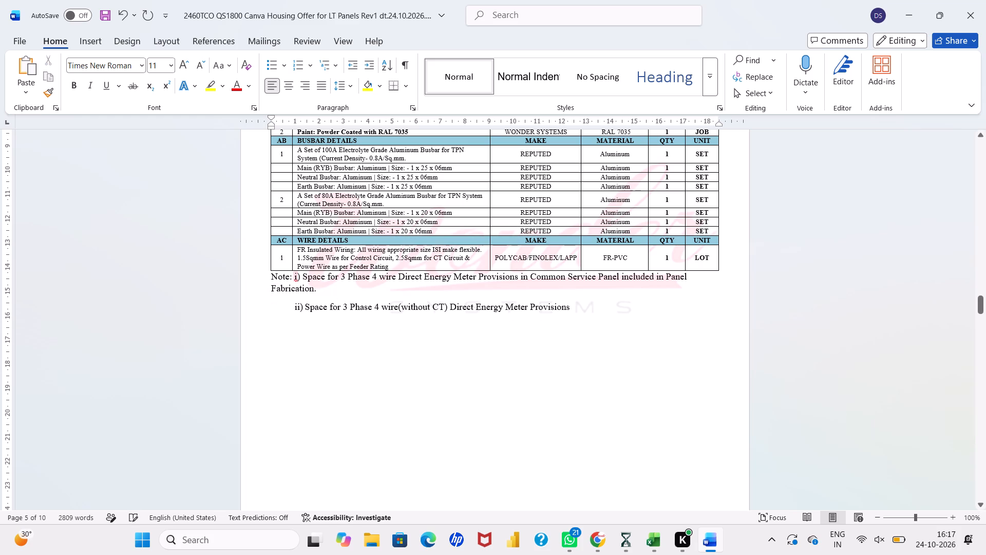
pyautogui.press('Return')
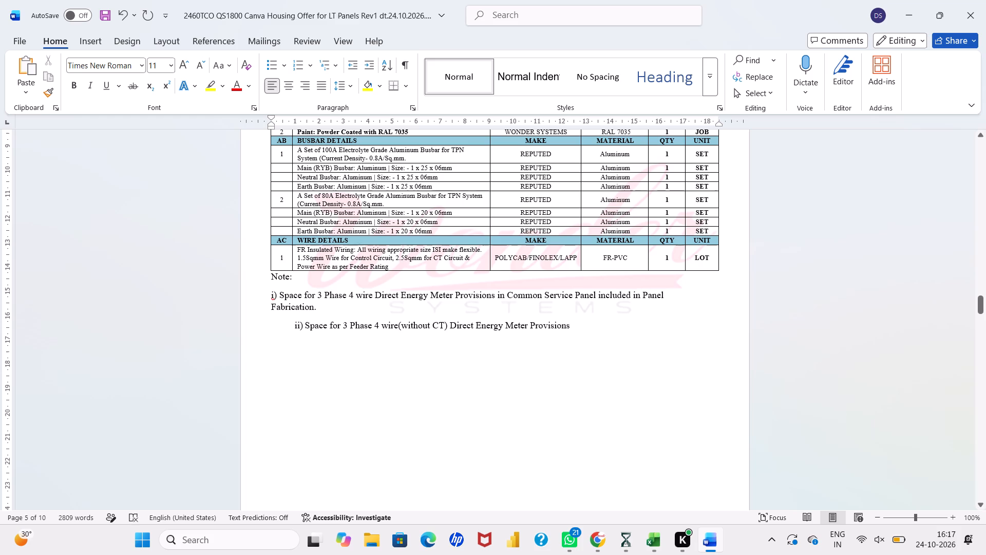
# Remove the space after the "Note:" paragraph so note i) sits directly beneath it.
pyautogui.click(272, 280)
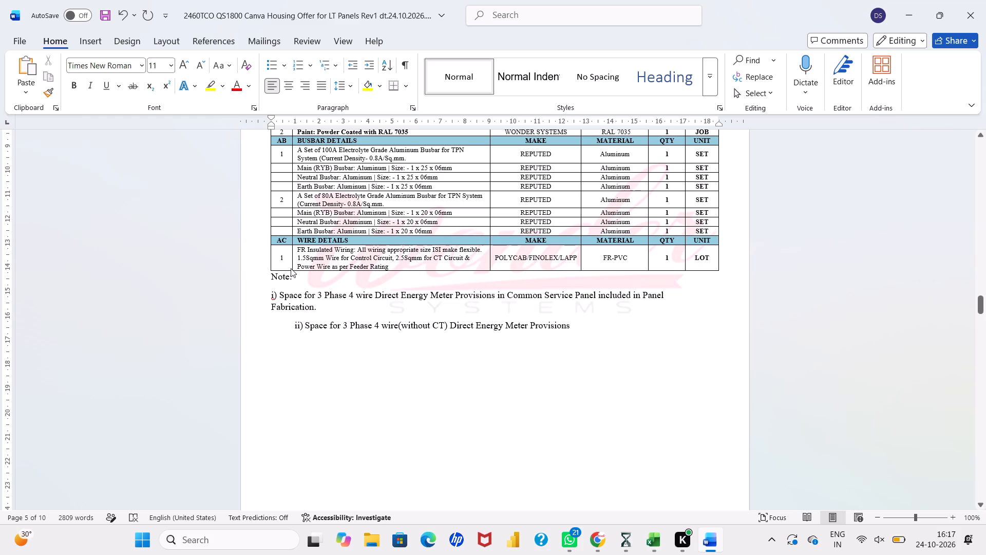
pyautogui.click(293, 273)
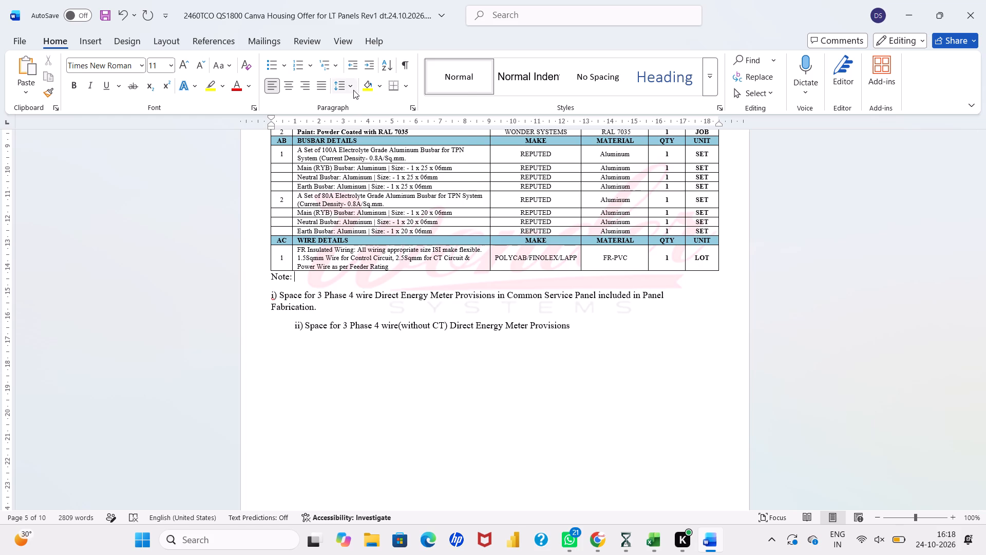
pyautogui.click(353, 90)
pyautogui.click(373, 242)
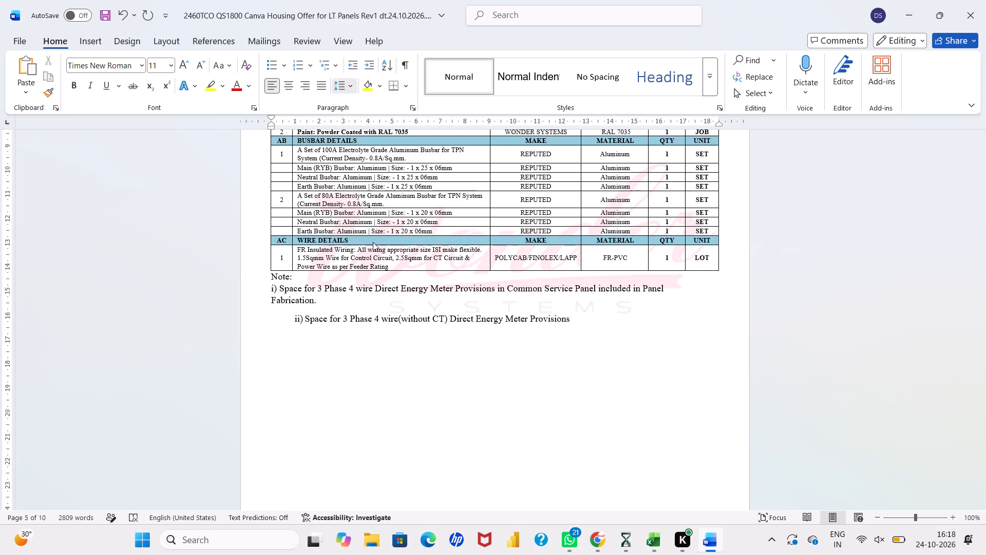
# Delete the leading spaces before note ii) so it aligns with note i) at the margin.
pyautogui.click(296, 318)
pyautogui.press('Left')
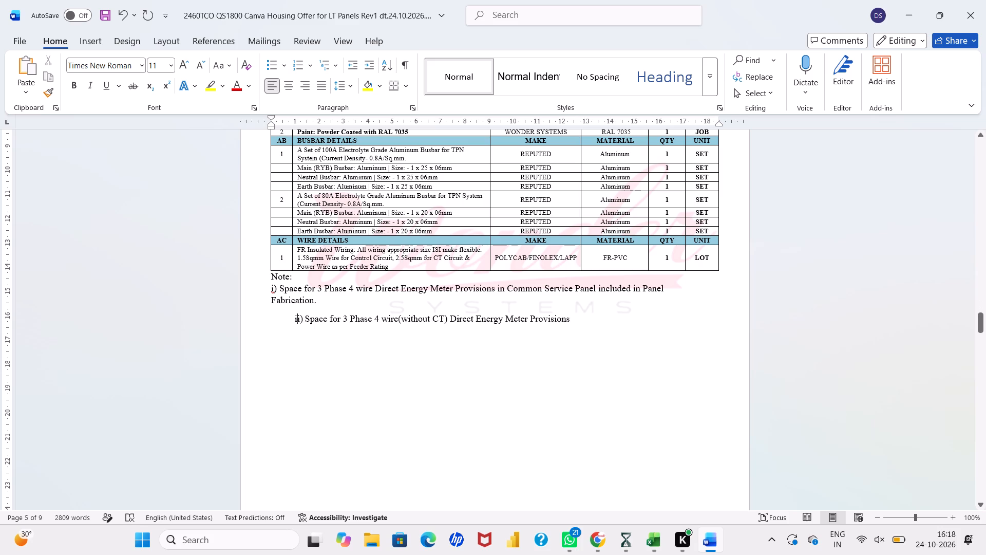
pyautogui.press('BackSpace')
pyautogui.press('BackSpace')
pyautogui.press('BackSpace')
pyautogui.press('BackSpace')
pyautogui.press('BackSpace')
pyautogui.press('BackSpace')
pyautogui.press('BackSpace')
pyautogui.press('BackSpace')
pyautogui.press('BackSpace')
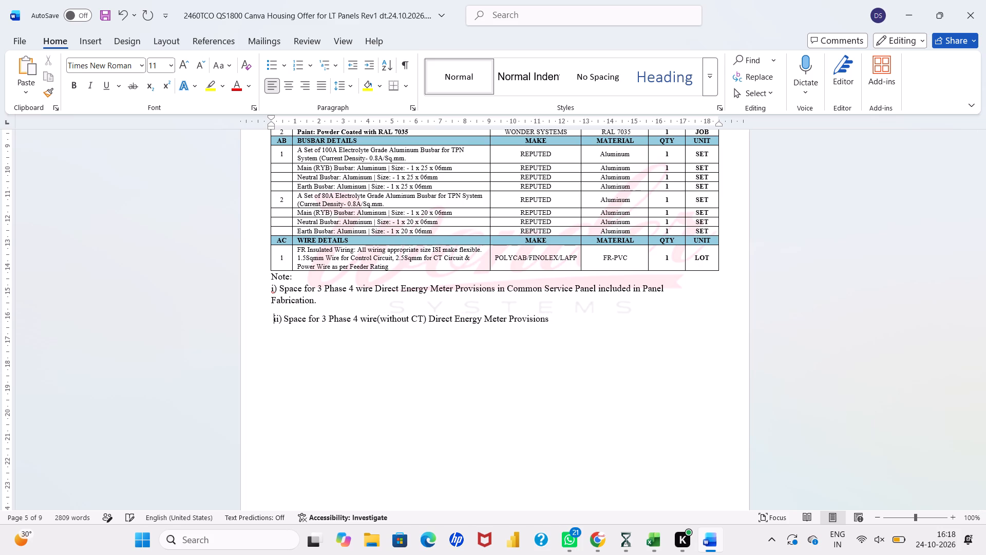
pyautogui.press('BackSpace')
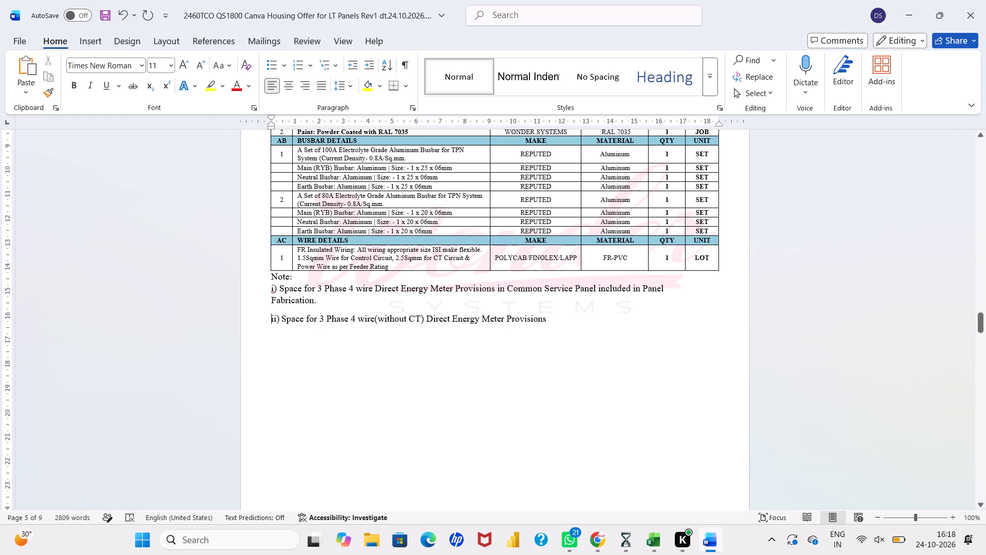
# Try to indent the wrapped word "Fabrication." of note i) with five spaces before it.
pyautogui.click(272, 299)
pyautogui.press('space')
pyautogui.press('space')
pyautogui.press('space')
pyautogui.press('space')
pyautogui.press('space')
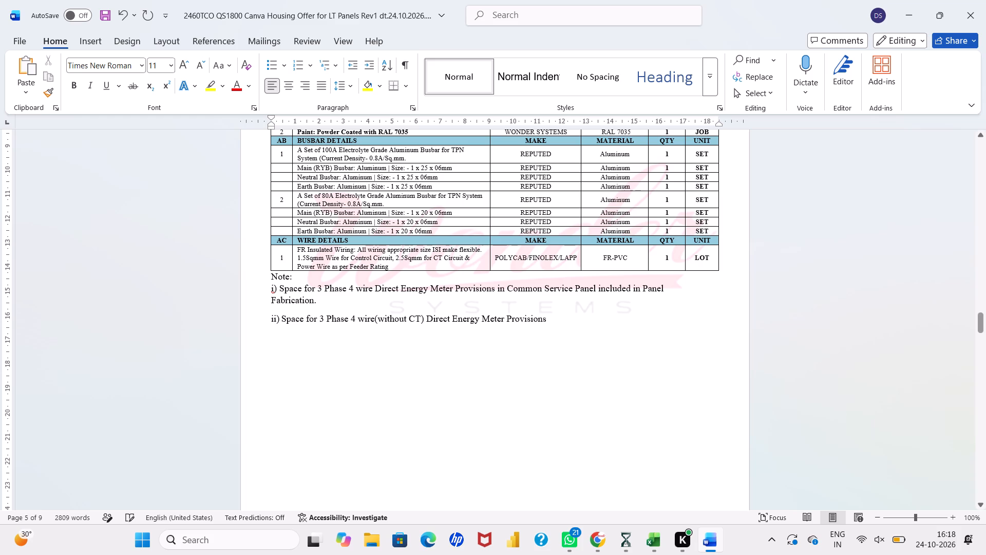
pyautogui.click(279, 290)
# Delete two of the extra spaces after "Panel" at the end of note i)'s first line.
pyautogui.click(662, 289)
pyautogui.press('Right')
pyautogui.press('Delete')
pyautogui.press('Delete')
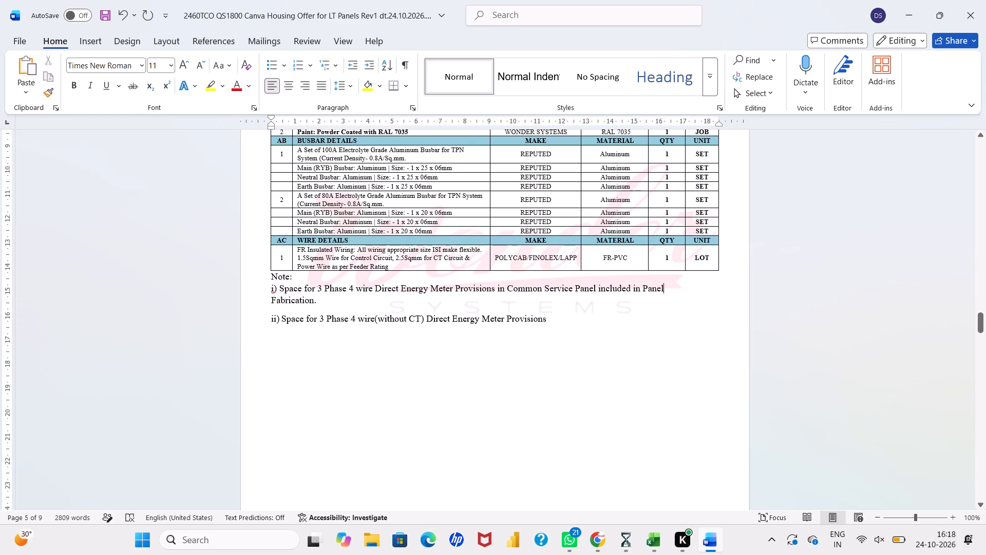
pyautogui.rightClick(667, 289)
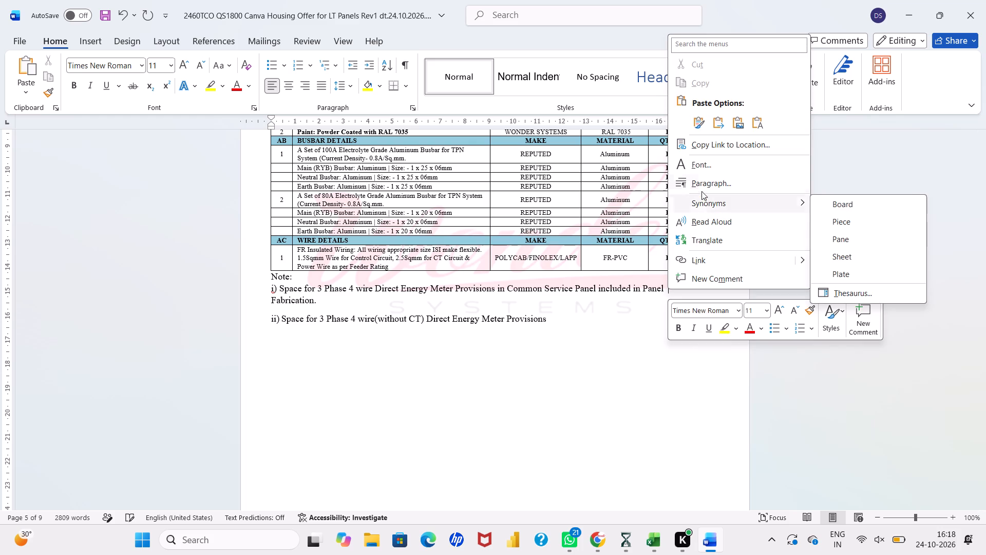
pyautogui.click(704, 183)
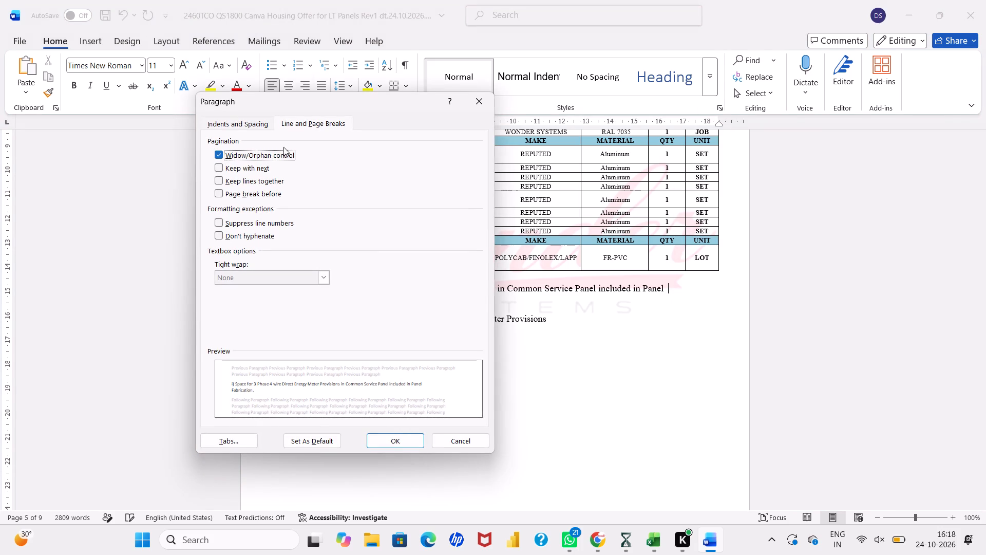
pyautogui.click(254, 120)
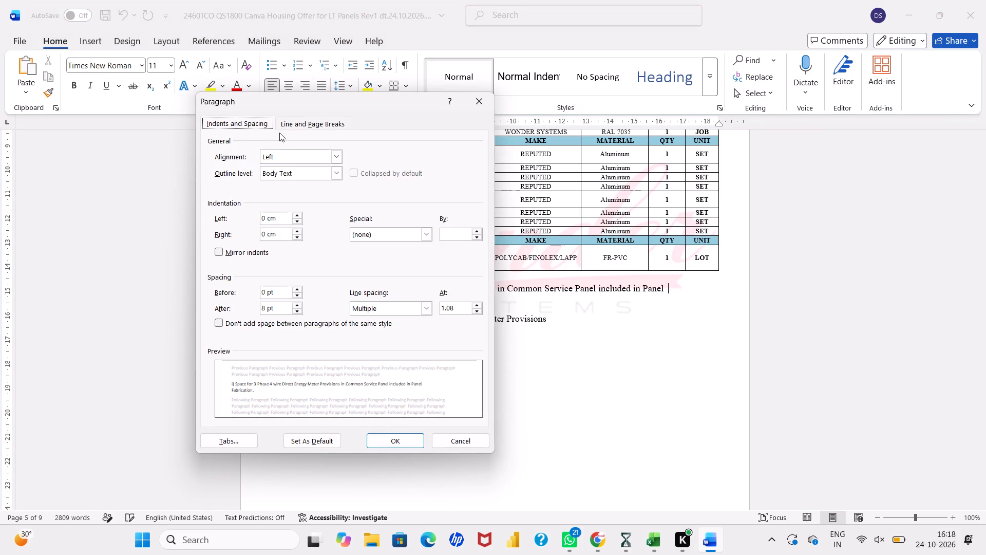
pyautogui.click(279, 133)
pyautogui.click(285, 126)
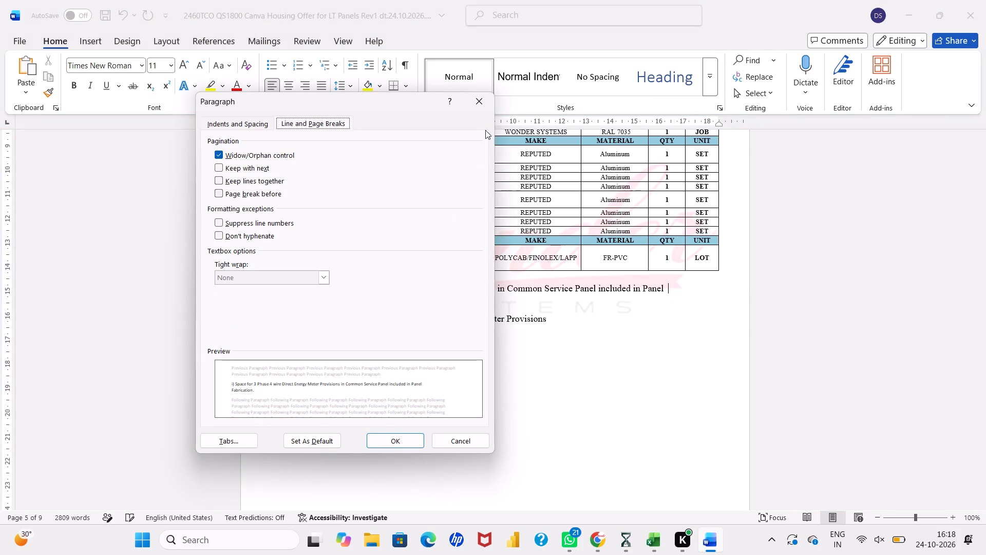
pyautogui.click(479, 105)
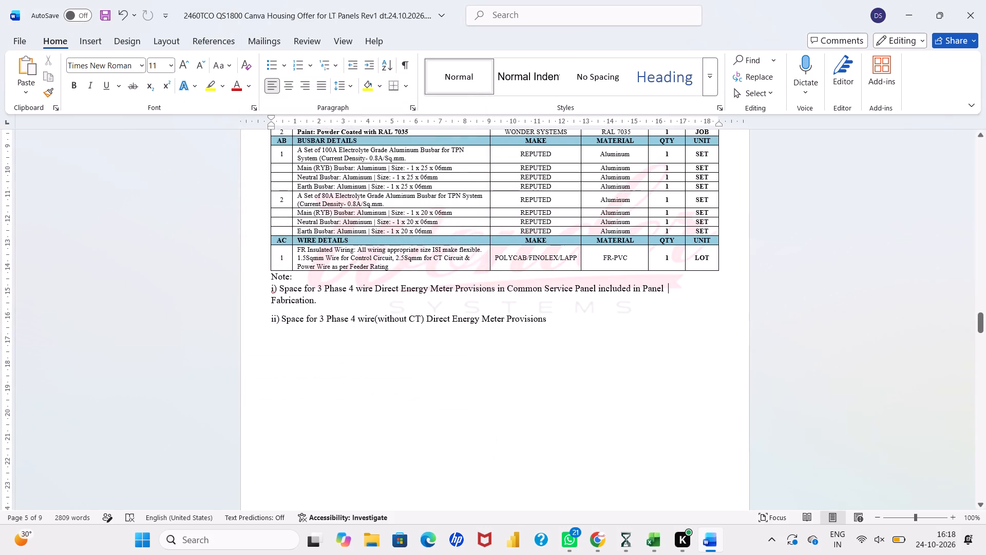
# Show the formatting marks and delete the extra spaces between "Panel" and "Fabrication." so note i) fits on one line.
pyautogui.hotkey('ctrl', 'shift', '8')
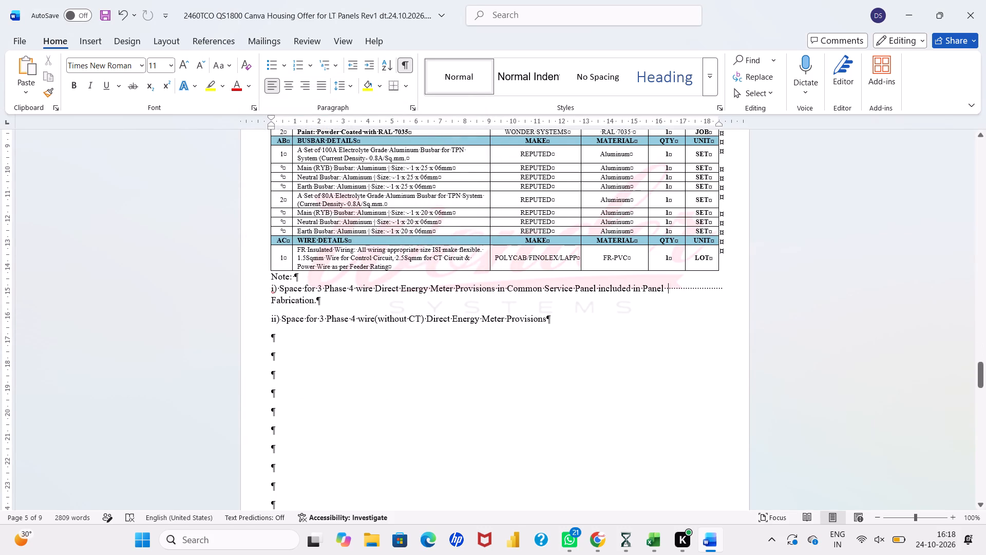
pyautogui.press('Delete')
pyautogui.press('Delete')
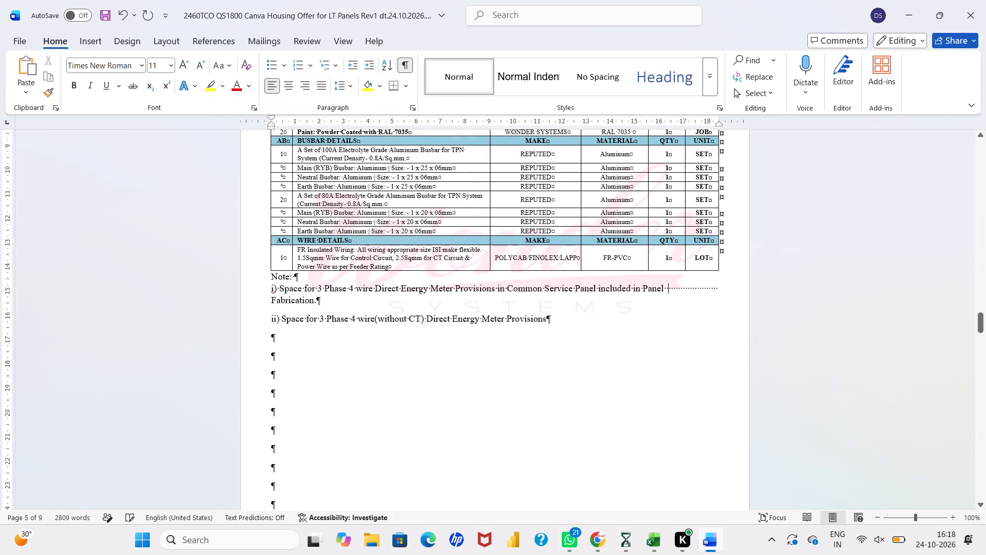
pyautogui.press('Delete')
pyautogui.press('Delete')
pyautogui.press('Delete')
pyautogui.press('Delete')
pyautogui.press('Delete')
pyautogui.press('Delete')
pyautogui.press('Delete')
pyautogui.press('Delete')
pyautogui.press('Delete')
pyautogui.press('Delete')
pyautogui.press('Delete')
pyautogui.press('Delete')
pyautogui.press('Delete')
pyautogui.press('Delete')
pyautogui.press('Delete')
pyautogui.press('Delete')
pyautogui.press('Delete')
pyautogui.press('Delete')
pyautogui.press('Delete')
pyautogui.press('Delete')
pyautogui.press('Delete')
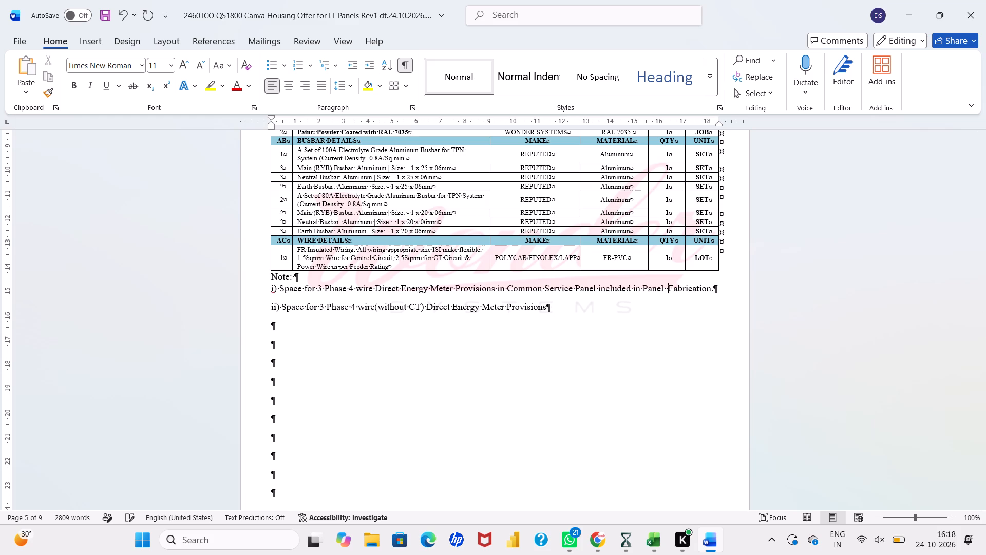
# Delete the remaining extra spaces before "Fabrication." in note i) and hide the formatting marks.
pyautogui.press('Delete')
pyautogui.press('BackSpace')
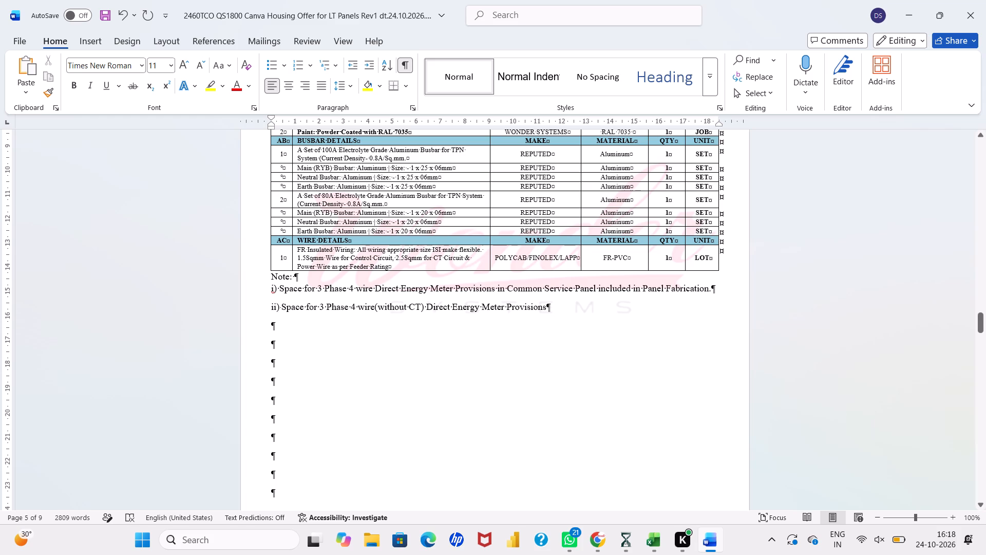
pyautogui.hotkey('ctrl', 'shift', '8')
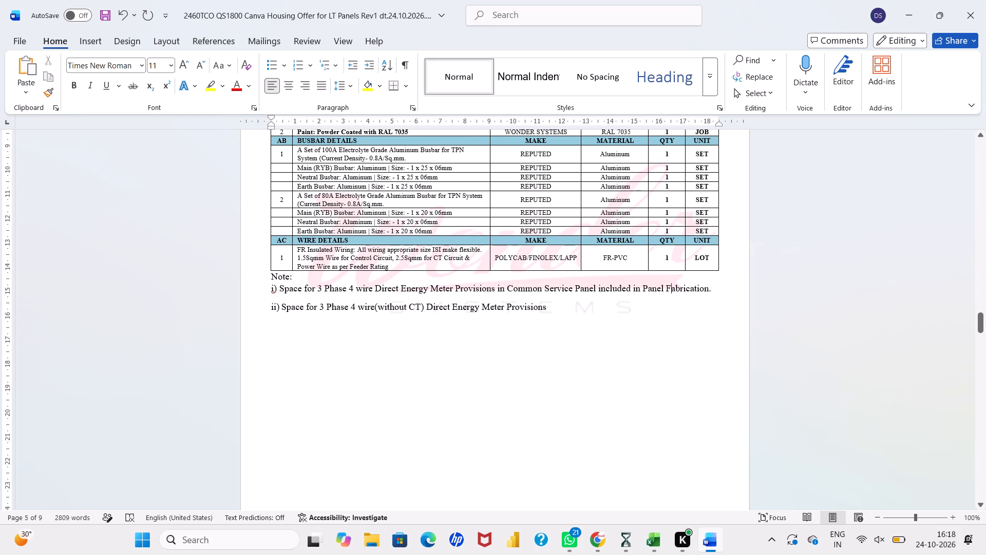
# Complete note ii) by adding "in Meter Box Panel(PSPCL) included in Panel Fabrication." after "Provisions".
pyautogui.click(547, 308)
pyautogui.press('space')
pyautogui.write('in')
pyautogui.press('space')
pyautogui.press('m')
pyautogui.write('eter')
pyautogui.press('space')
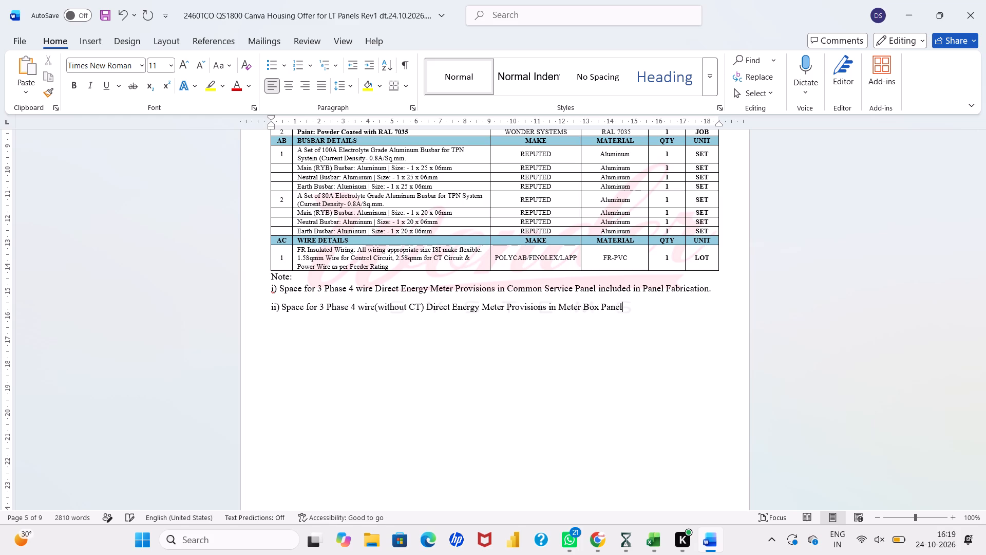
pyautogui.hotkey('shift', '(')
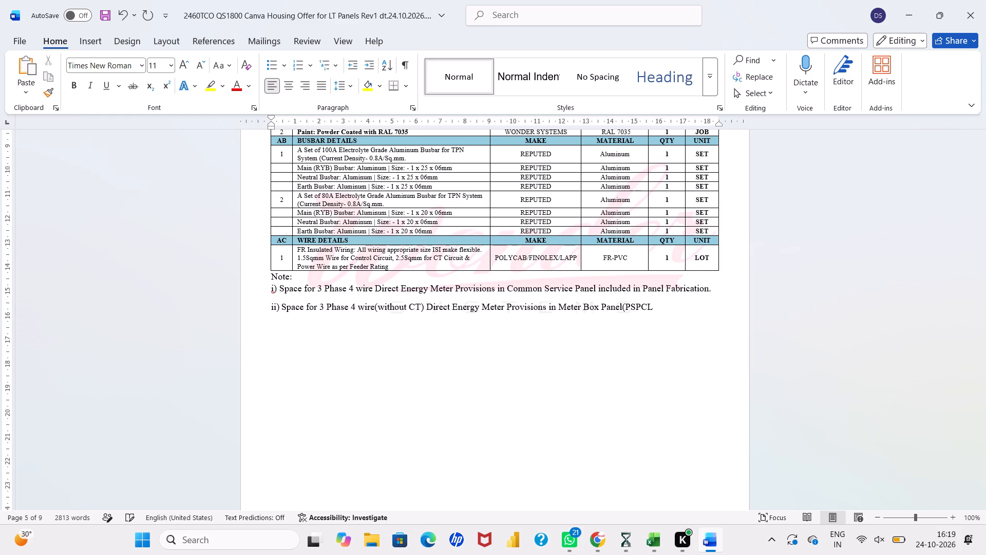
pyautogui.write(')')
pyautogui.press('space')
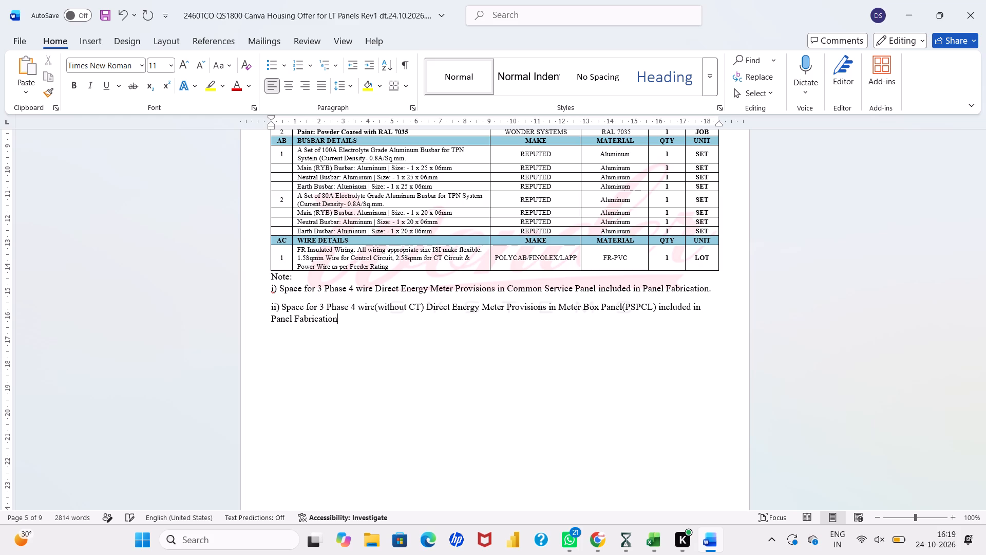
# Add note iii) "3 Phase 4 wire Direct Energy Meter – SECURE make is not in our scope.", reusing the meter wording from note i).
pyautogui.press('Return')
pyautogui.write('iii')
pyautogui.hotkey('shift', ')')
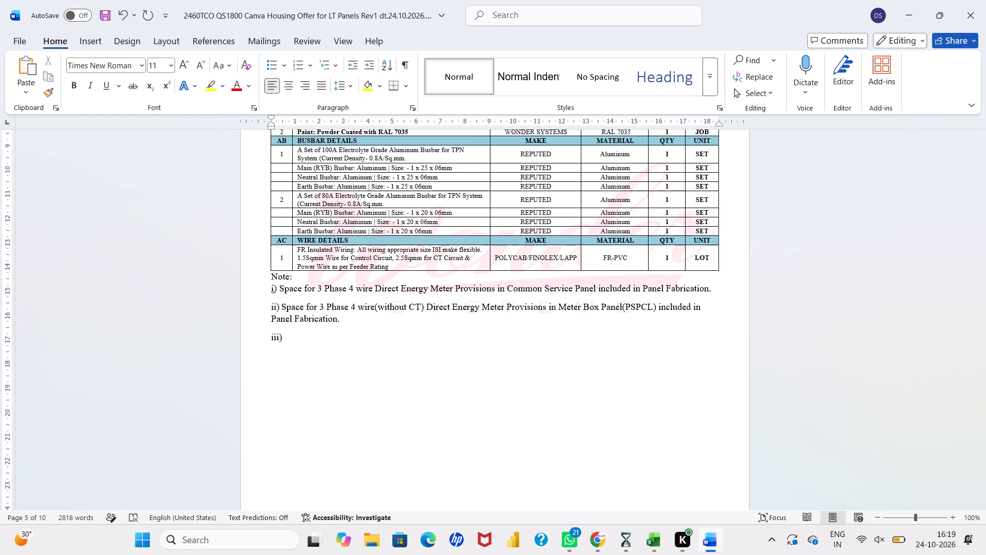
pyautogui.press('3')
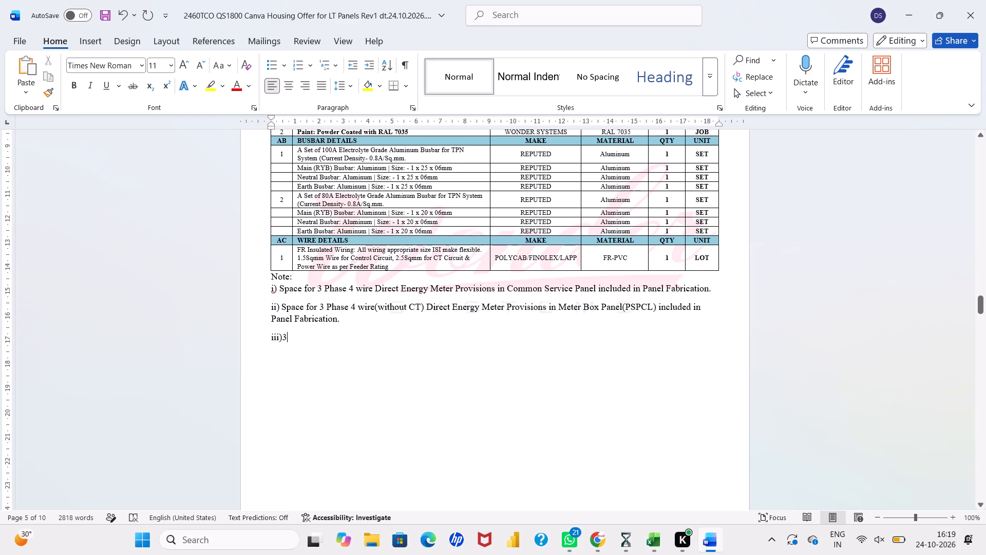
pyautogui.moveTo(318, 289); pyautogui.dragTo(453, 290)
pyautogui.hotkey('ctrl', 'c')
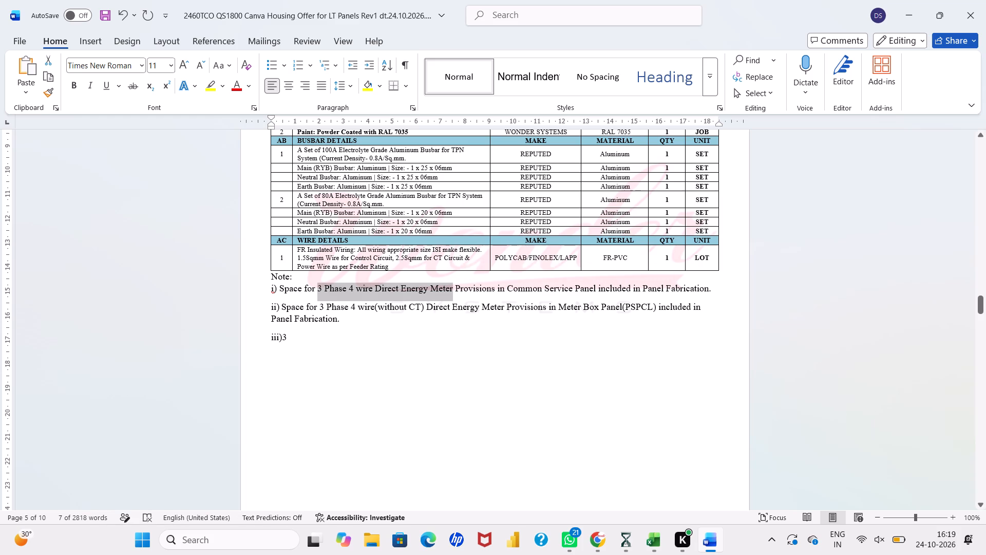
pyautogui.click(280, 336)
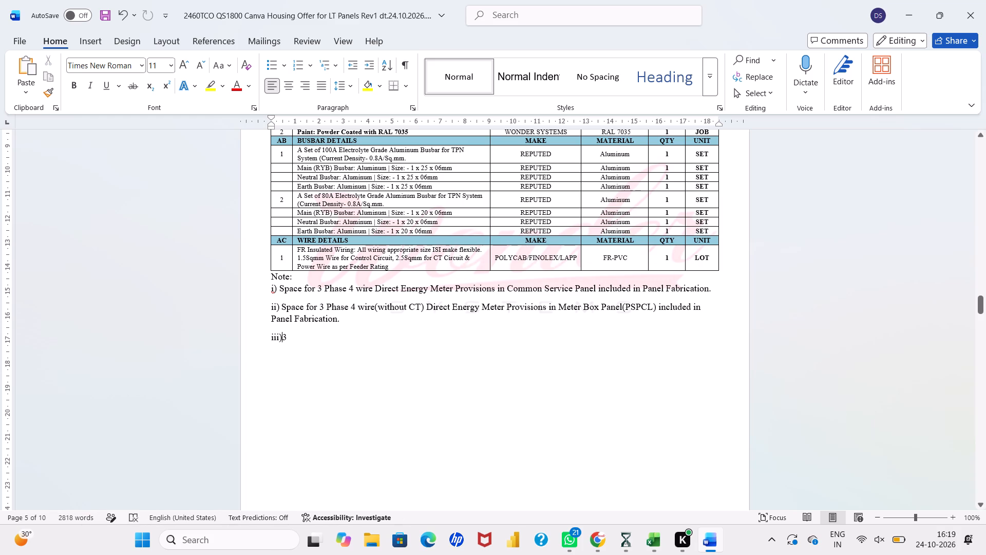
pyautogui.hotkey('ctrl', 'v')
pyautogui.press('Delete')
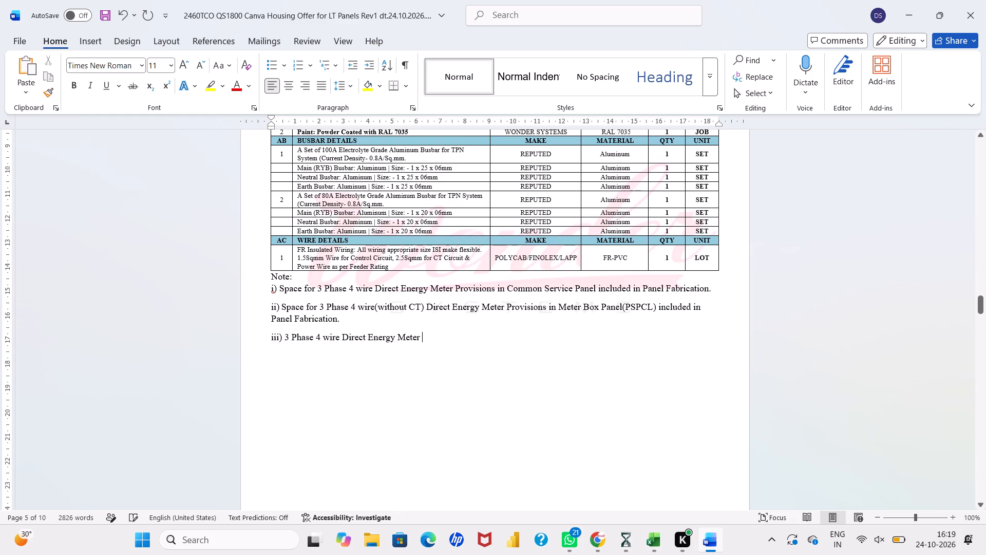
pyautogui.write('-')
pyautogui.press('space')
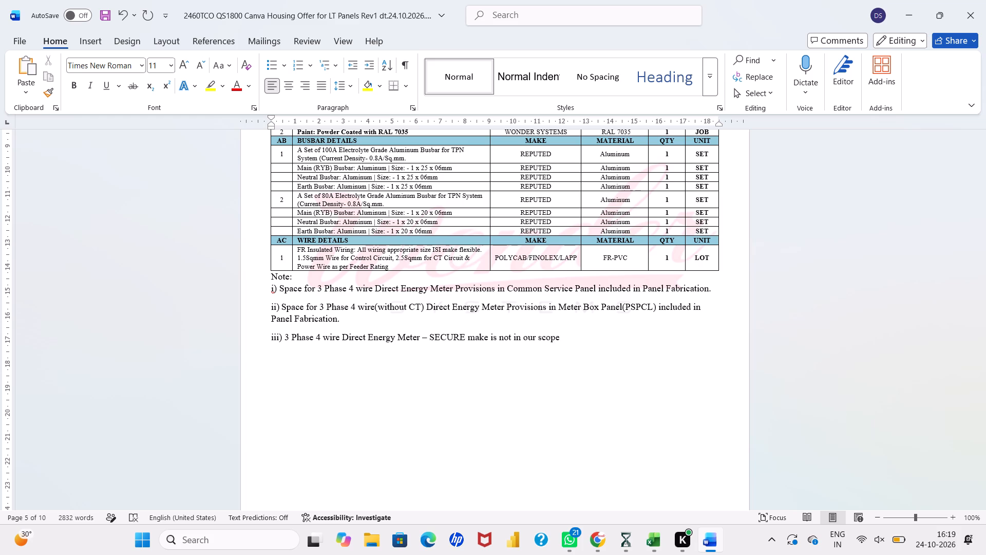
pyautogui.press('.')
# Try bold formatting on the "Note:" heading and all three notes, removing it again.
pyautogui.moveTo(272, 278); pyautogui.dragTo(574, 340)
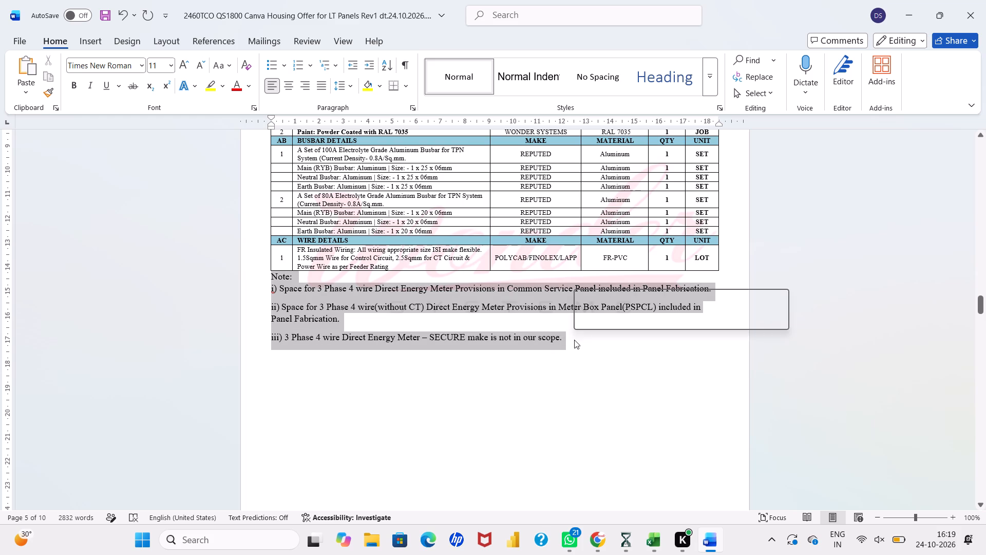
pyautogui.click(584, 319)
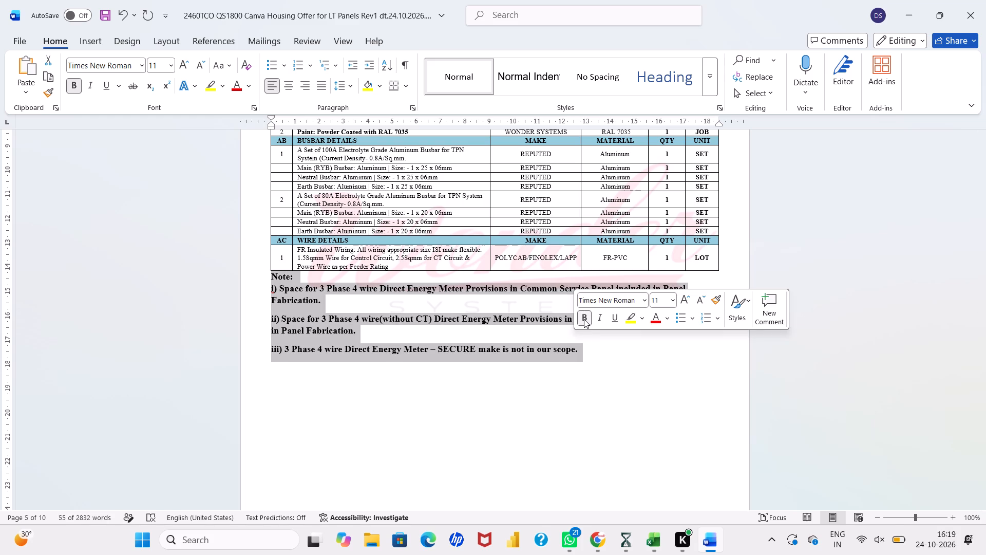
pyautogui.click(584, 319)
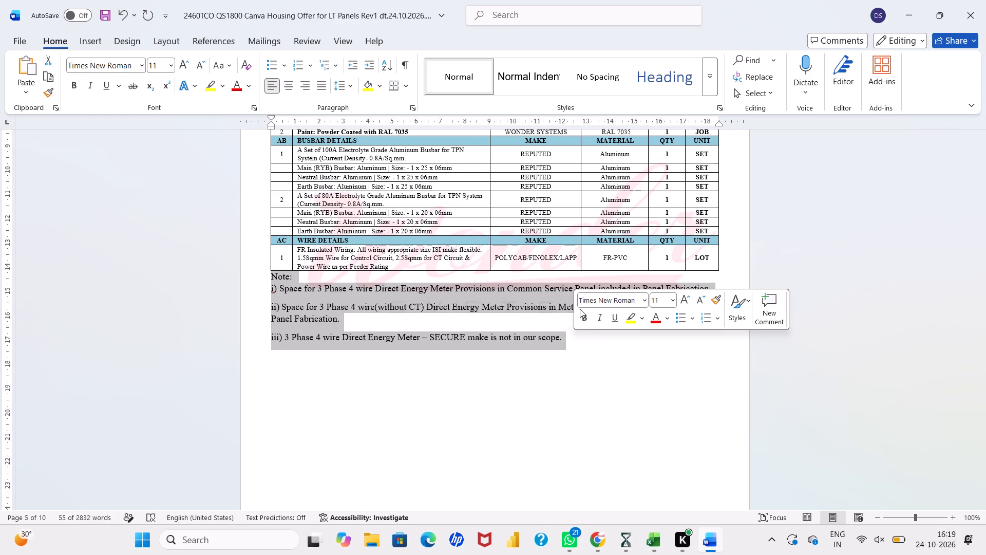
# Insert an asterisk and a space before the "Note:" heading.
pyautogui.click(294, 281)
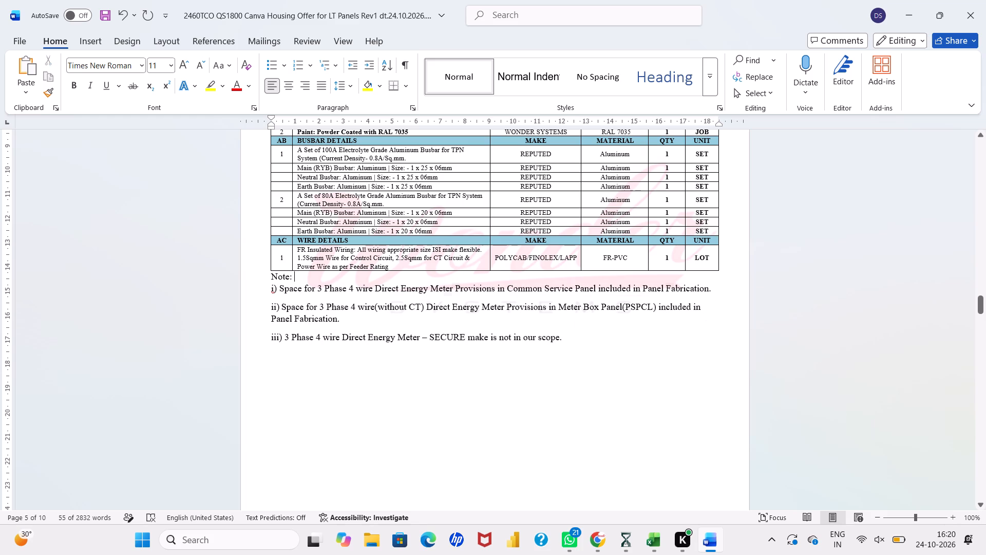
pyautogui.click(271, 280)
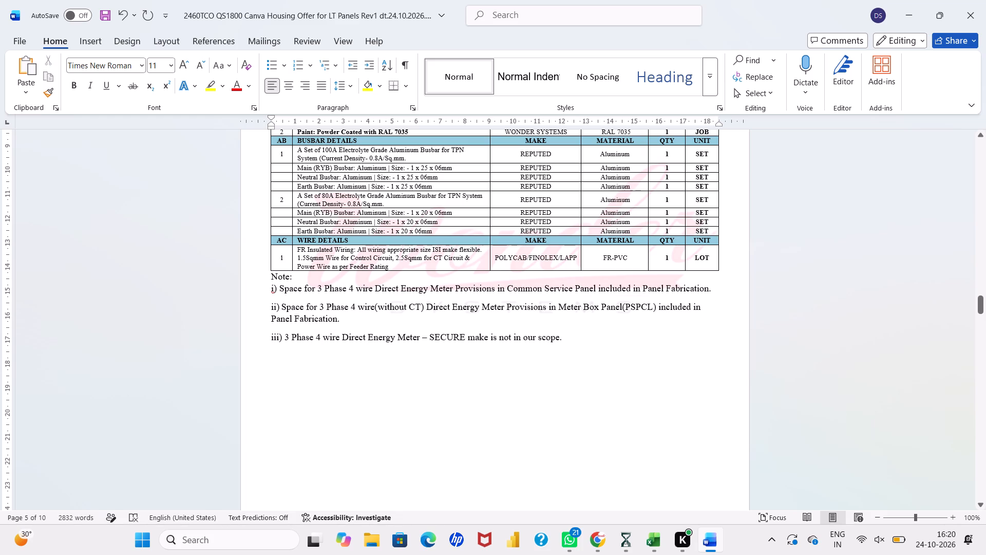
pyautogui.hotkey('shift', '*')
pyautogui.press('space')
# Colour the "* Note:" heading and notes i) to iii) red.
pyautogui.moveTo(272, 277); pyautogui.dragTo(469, 344)
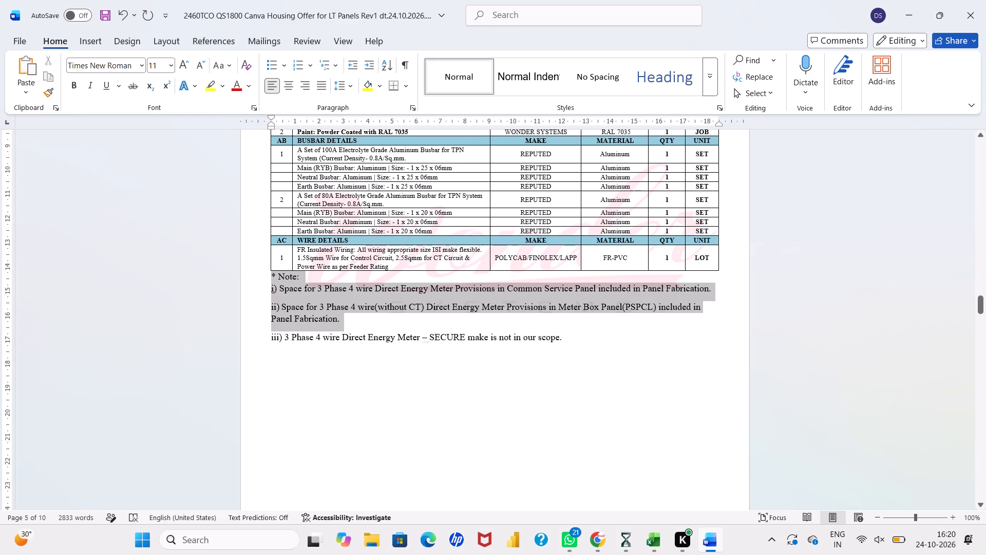
pyautogui.moveTo(469, 344); pyautogui.dragTo(562, 339)
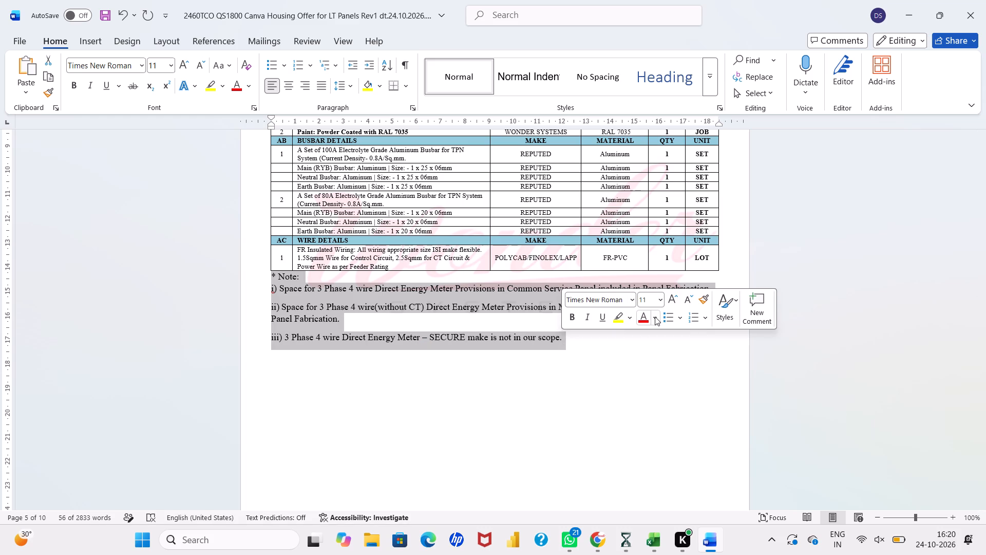
pyautogui.click(645, 318)
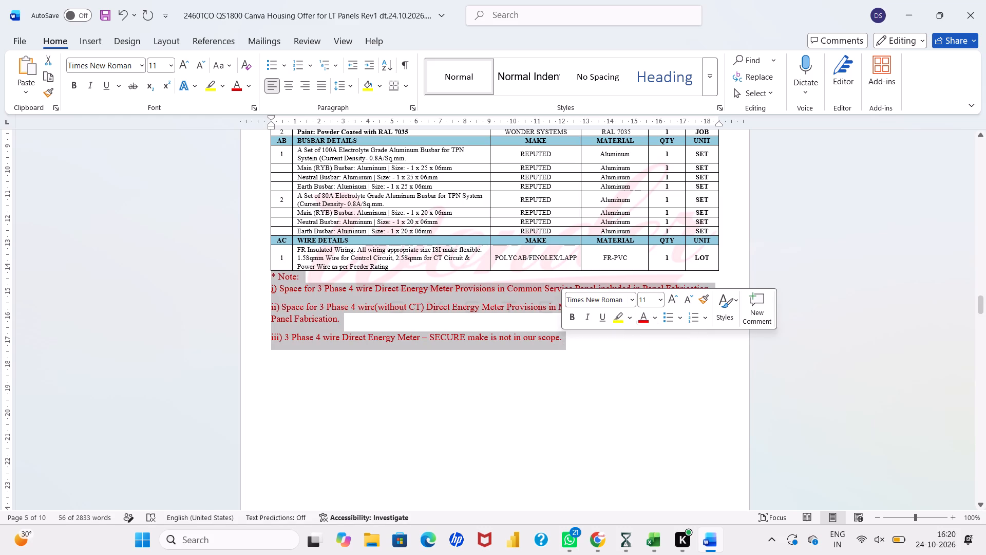
pyautogui.click(545, 367)
pyautogui.click(545, 367)
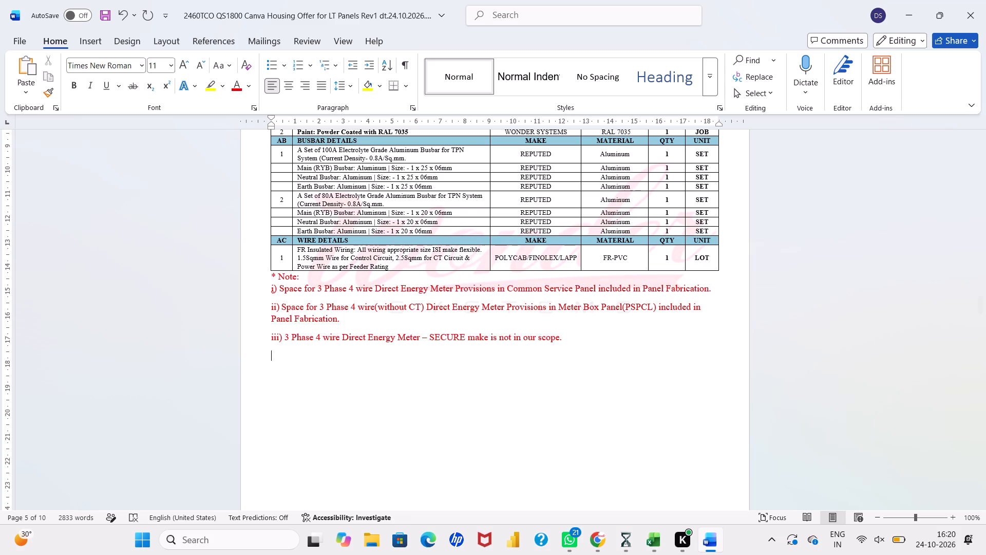
pyautogui.click(712, 292)
pyautogui.click(564, 337)
# Delete the blank lines above the "2. SCOPE OF SUPPLY" heading so it starts at the top of its page.
pyautogui.scroll(-1, 564, 337)
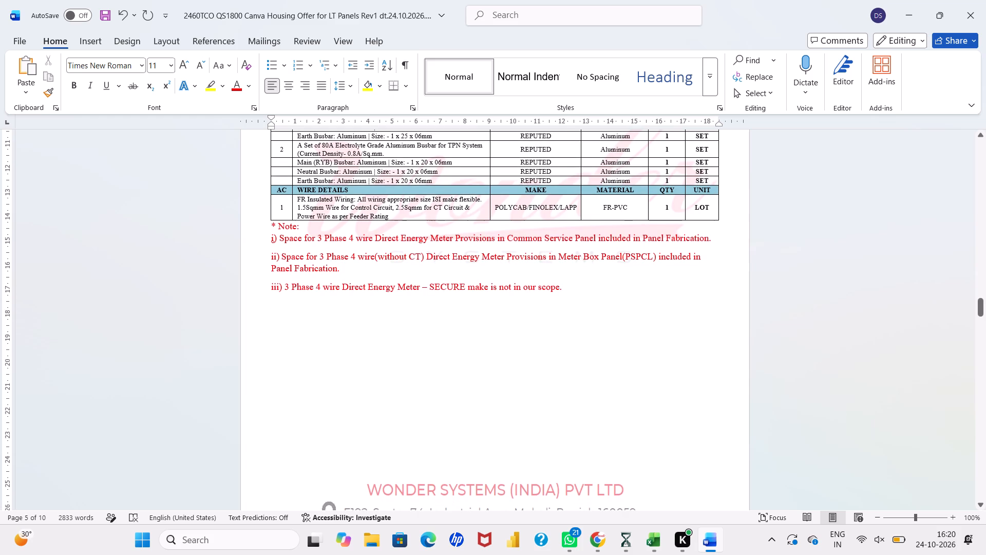
pyautogui.scroll(-5, 564, 337)
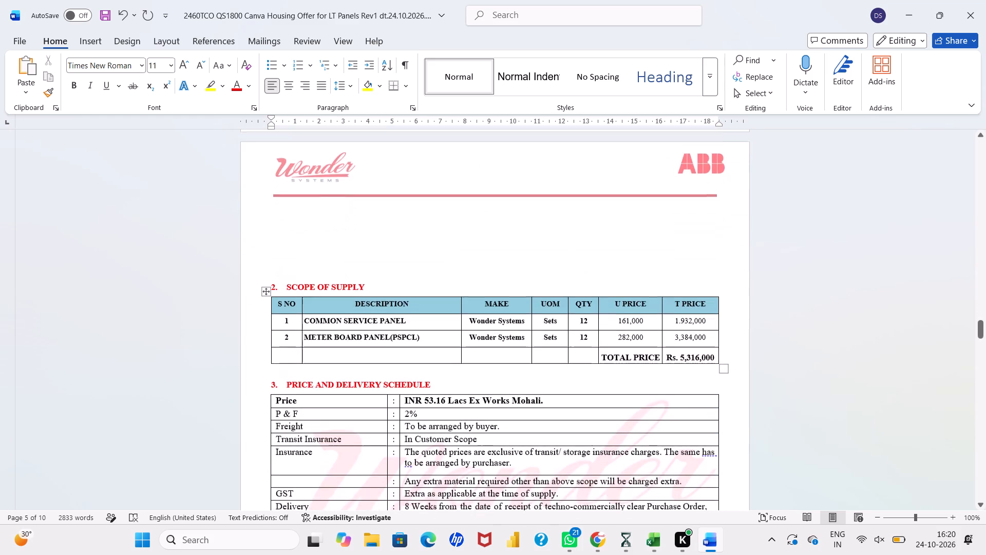
pyautogui.scroll(-1, 564, 337)
pyautogui.click(273, 190)
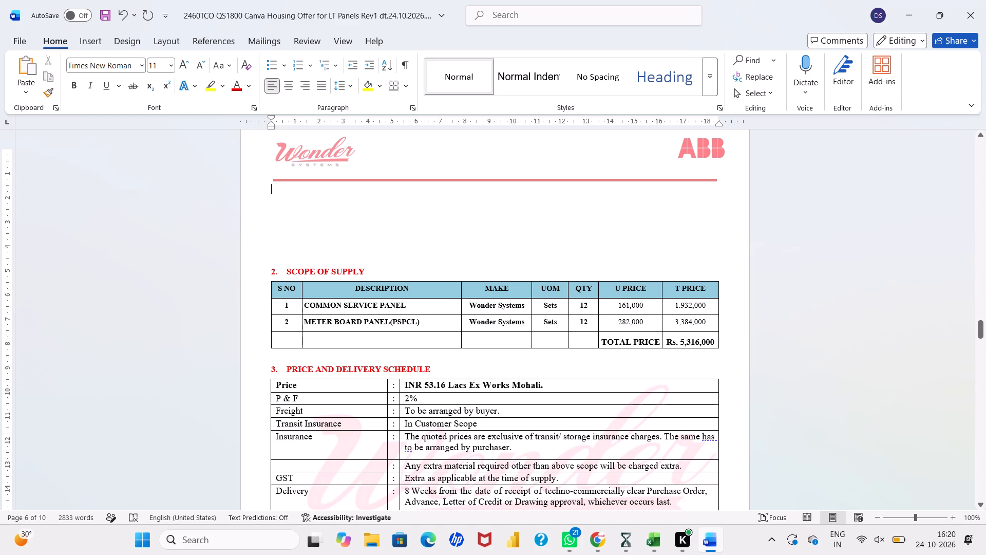
pyautogui.press('Delete')
pyautogui.press('Delete')
pyautogui.press('Delete')
pyautogui.press('Delete')
pyautogui.press('Delete')
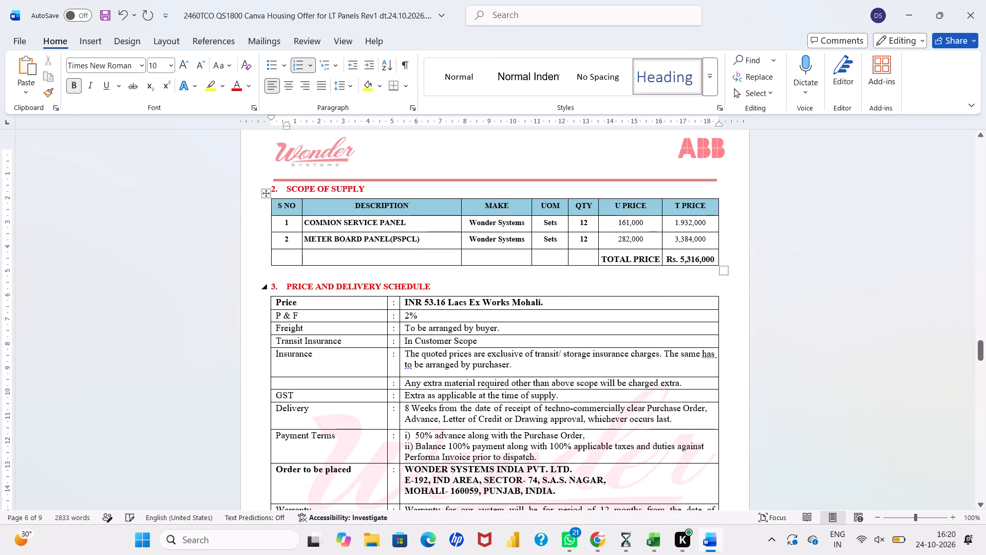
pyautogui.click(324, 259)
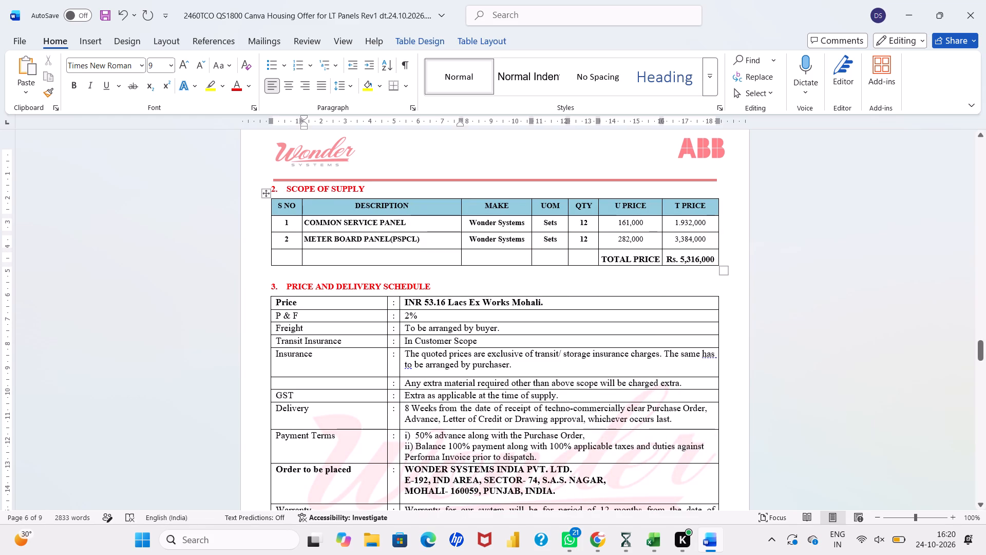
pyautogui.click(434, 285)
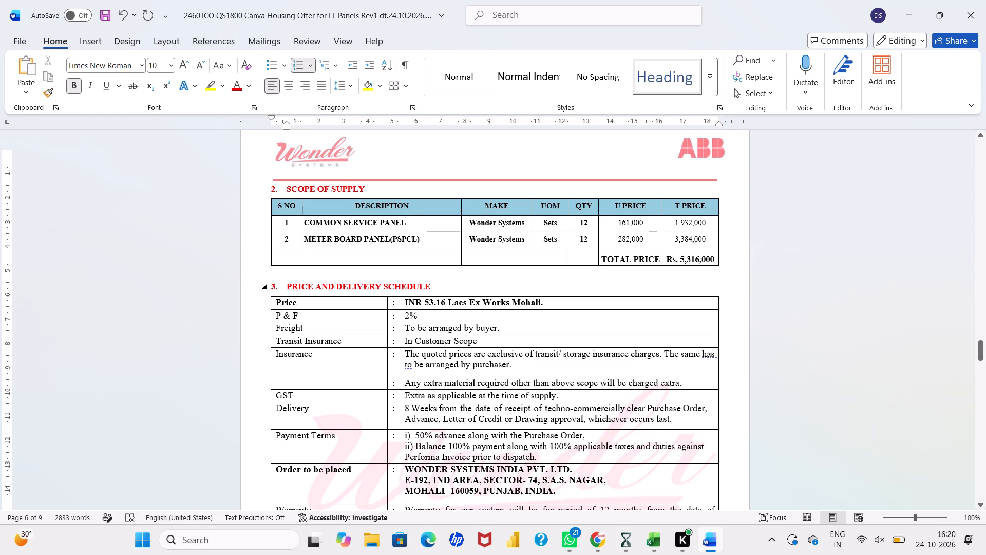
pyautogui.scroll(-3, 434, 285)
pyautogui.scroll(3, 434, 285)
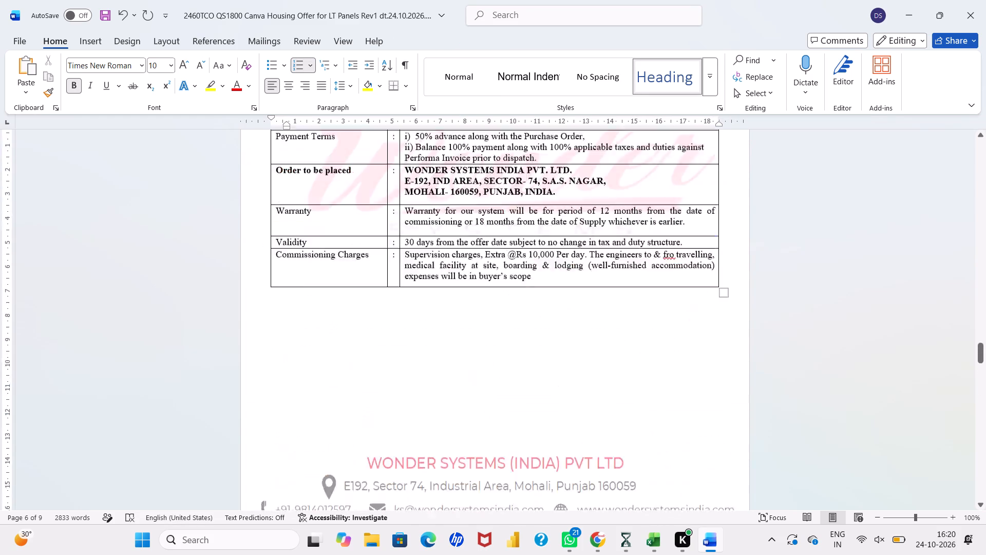
# Check the yellow energy meter provisions row's quantity and append "-8 Nos" after "Panel Fabrication" in note ii).
pyautogui.scroll(4, 434, 285)
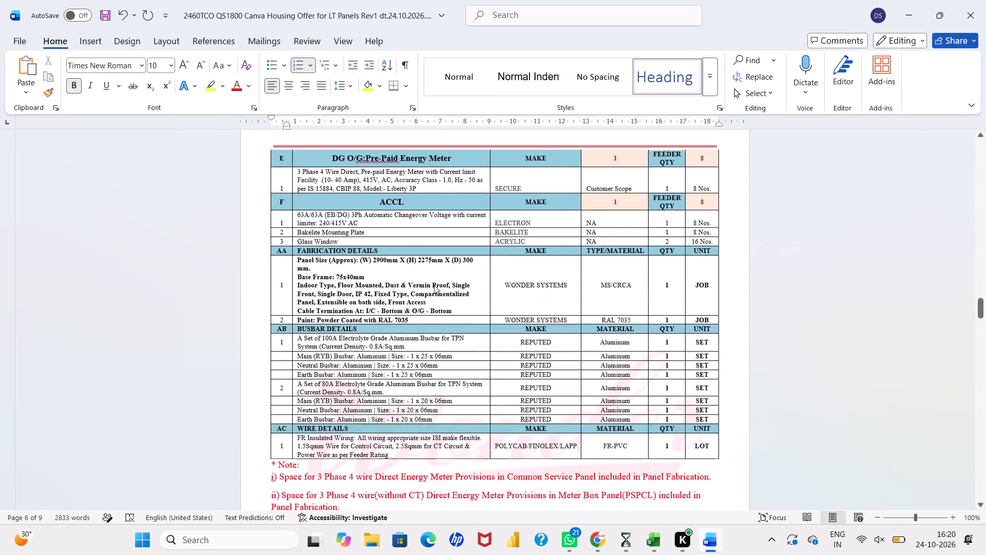
pyautogui.scroll(4, 434, 285)
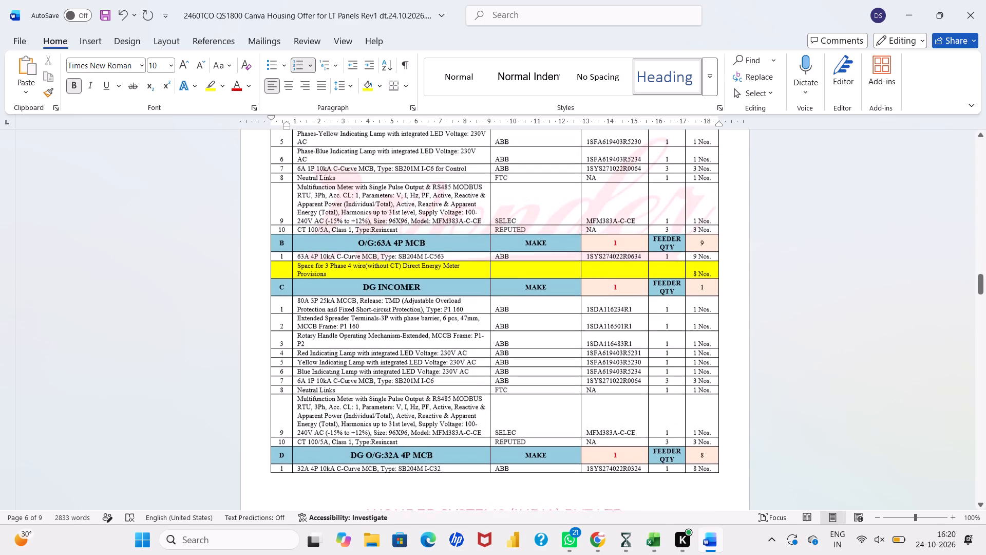
pyautogui.click(445, 274)
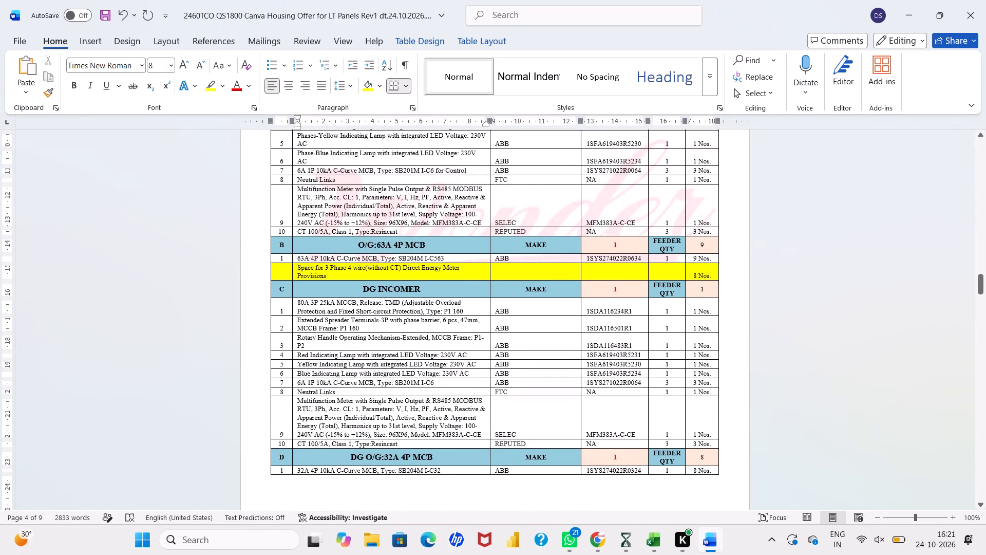
pyautogui.scroll(-5, 514, 272)
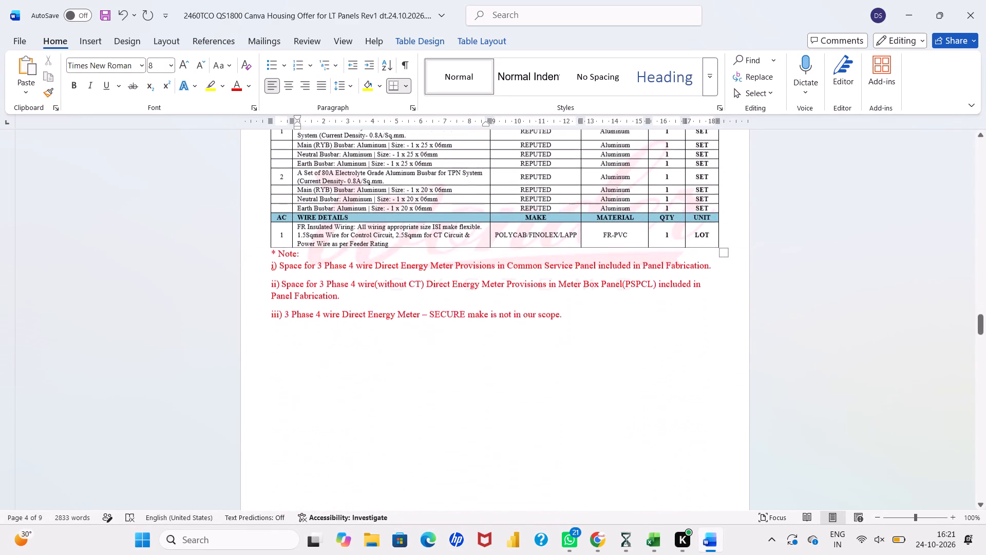
pyautogui.click(337, 291)
pyautogui.press('-')
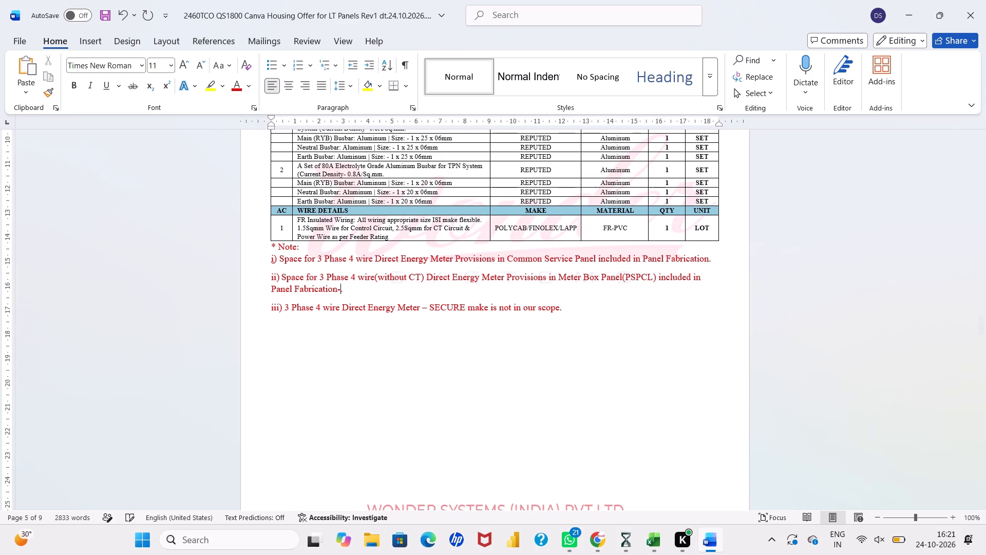
pyautogui.write('8 N')
pyautogui.write('os')
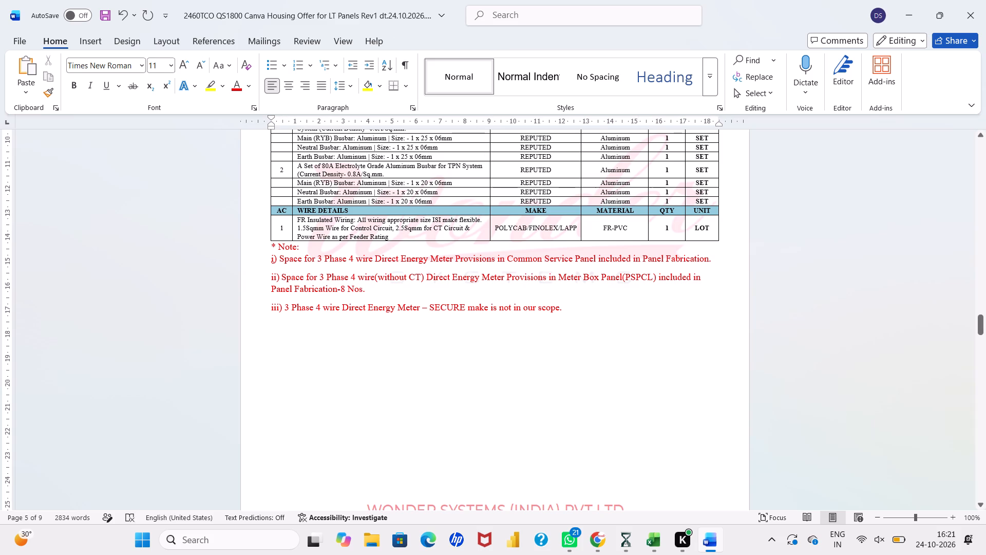
# Rewrite the quantity at the end of note ii) in brackets as "(Qty 8 Nos)", replacing the hyphen.
pyautogui.click(340, 289)
pyautogui.press('BackSpace')
pyautogui.hotkey('shift', '(')
pyautogui.press('q')
pyautogui.press('BackSpace')
pyautogui.press('space')
pyautogui.press('Right')
pyautogui.press('Right')
pyautogui.press('Right')
pyautogui.press('Right')
pyautogui.press('Right')
pyautogui.hotkey('shift', ')')
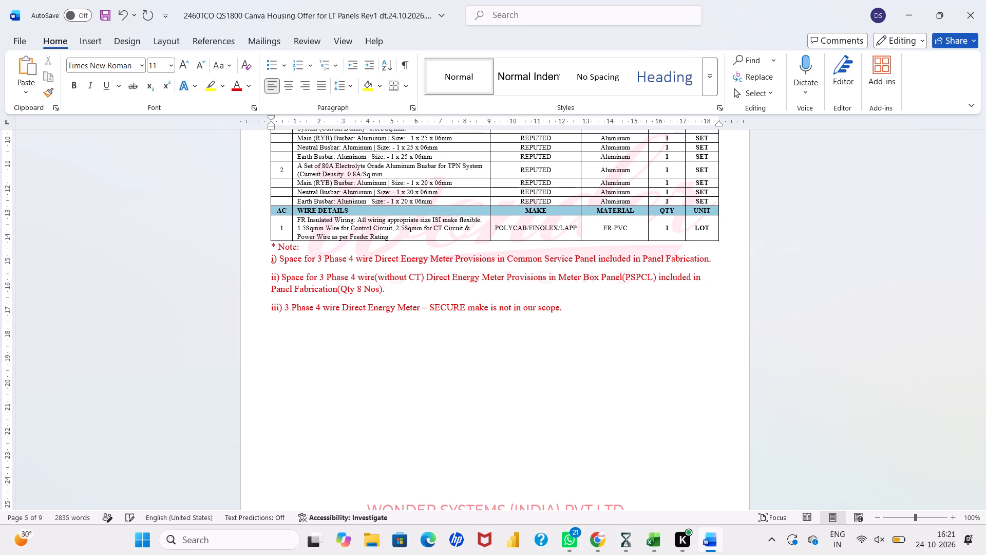
# Add "(Qty 1 No.)" after "Panel Fabrication" at the end of note i).
pyautogui.click(710, 263)
pyautogui.hotkey('shift', '(')
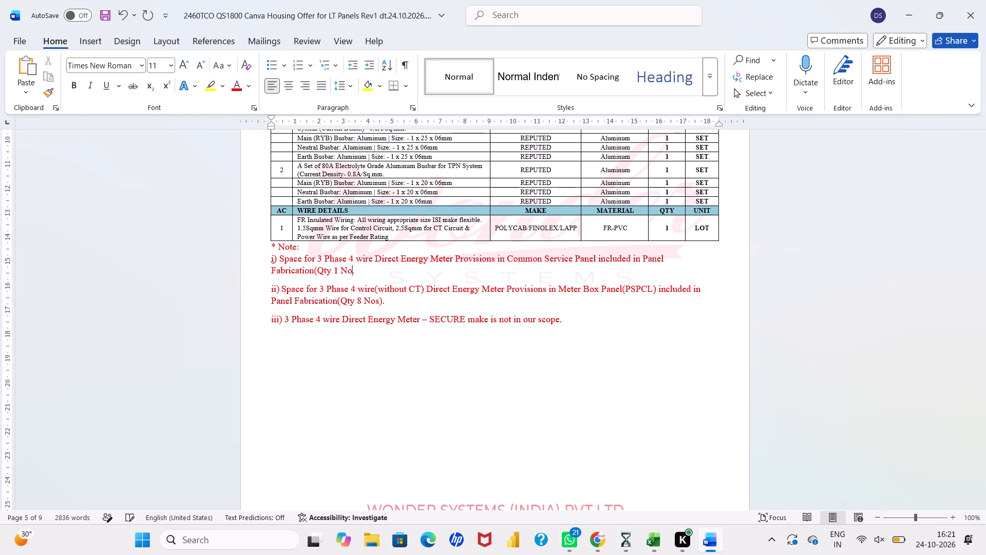
pyautogui.write('.)')
# Try to indent the second line of note ii) by inserting three spaces before "Panel Fabrication".
pyautogui.click(271, 302)
pyautogui.press('space')
pyautogui.press('space')
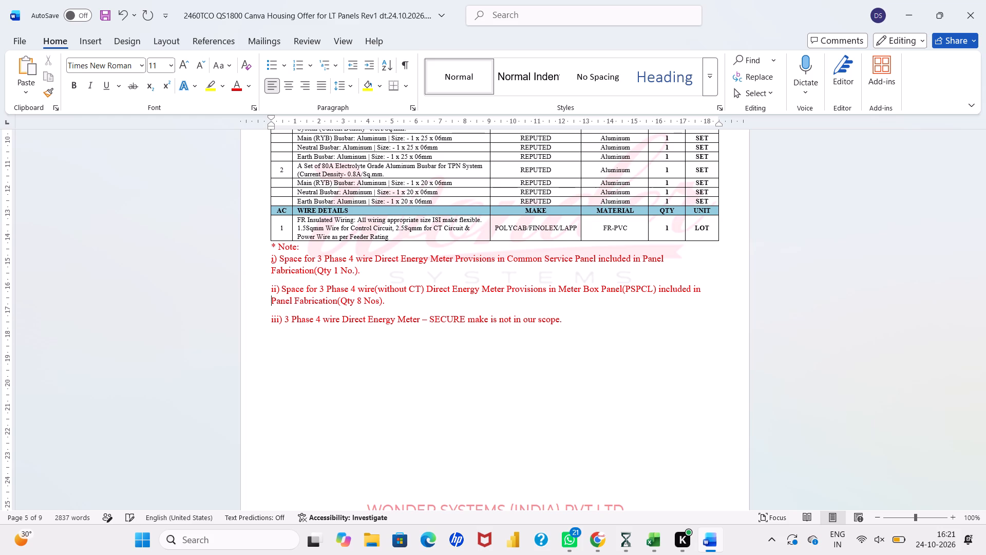
pyautogui.press('space')
pyautogui.click(363, 281)
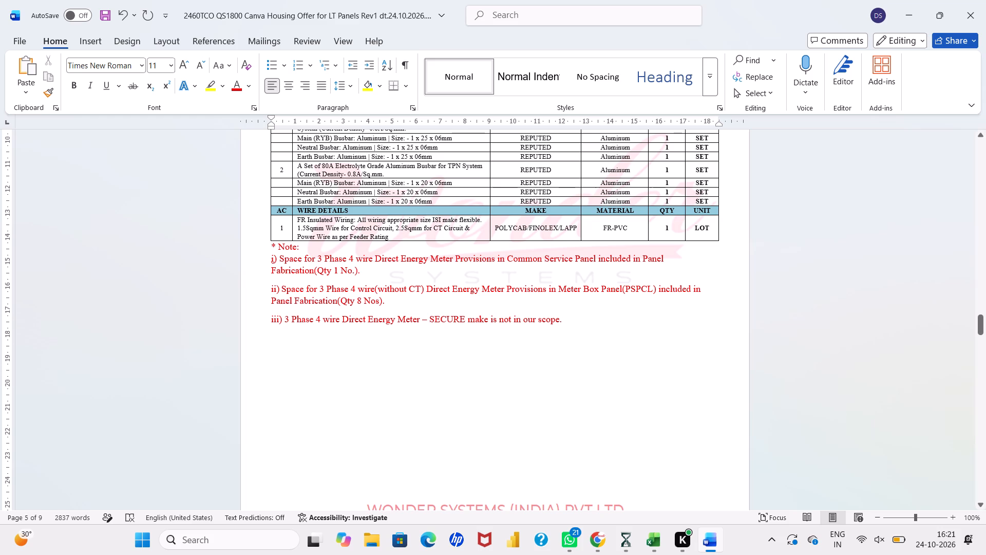
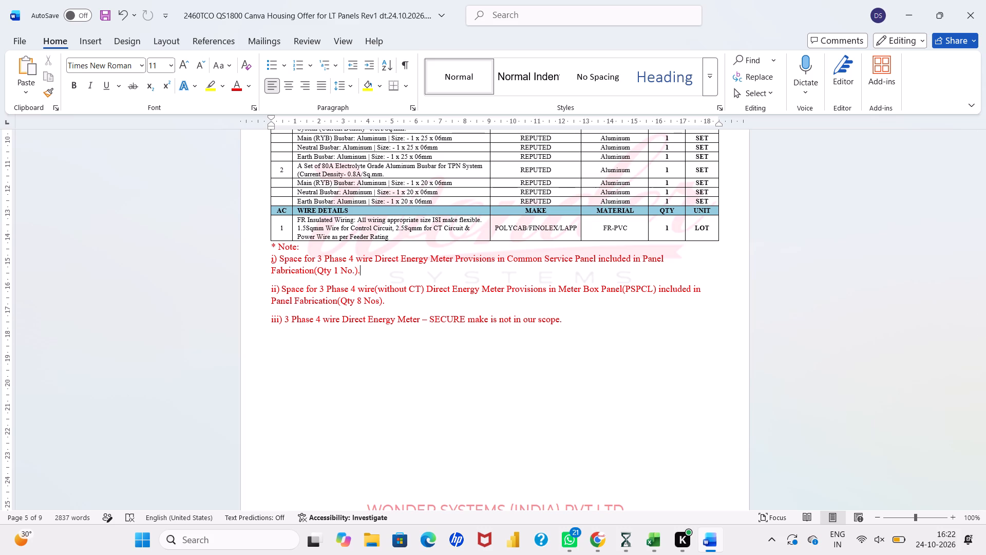
# Insert "Pre-Paid" before "Energy Meter" in note iii).
pyautogui.click(383, 302)
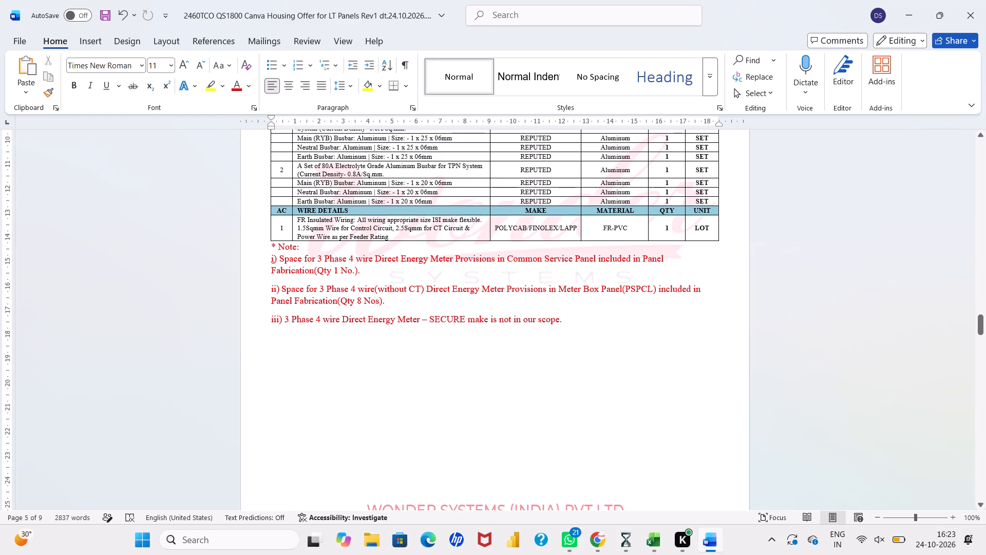
pyautogui.click(370, 322)
pyautogui.write('re-')
pyautogui.press('p')
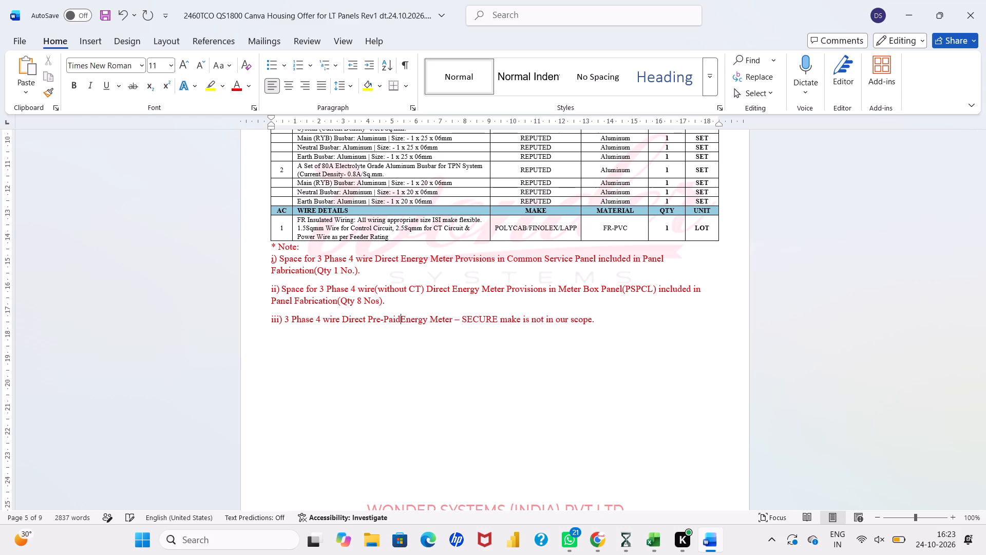
# Replace the long dash before "SECURE" in note iii) with a plain hyphen followed by a space.
pyautogui.click(464, 319)
pyautogui.press('BackSpace')
pyautogui.press('BackSpace')
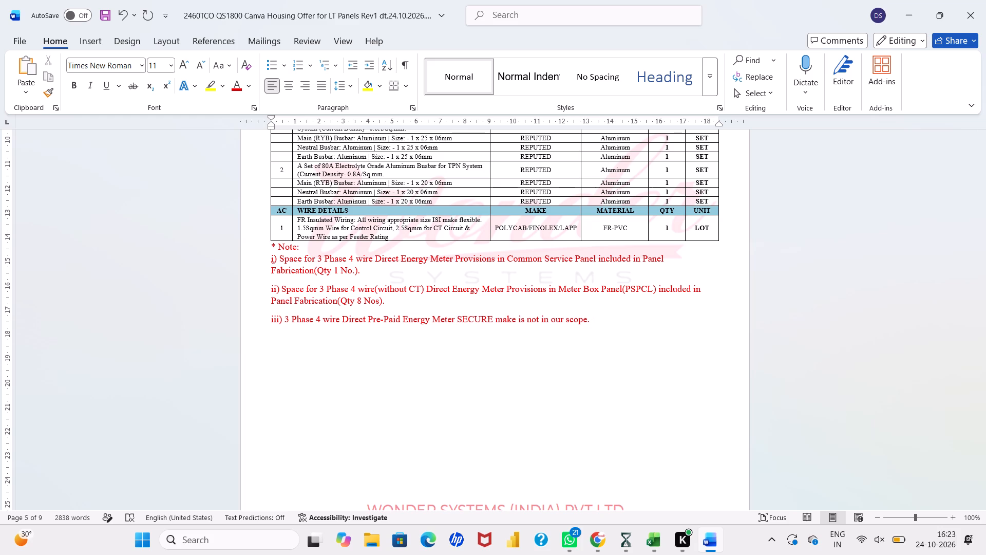
pyautogui.write('-')
pyautogui.press('space')
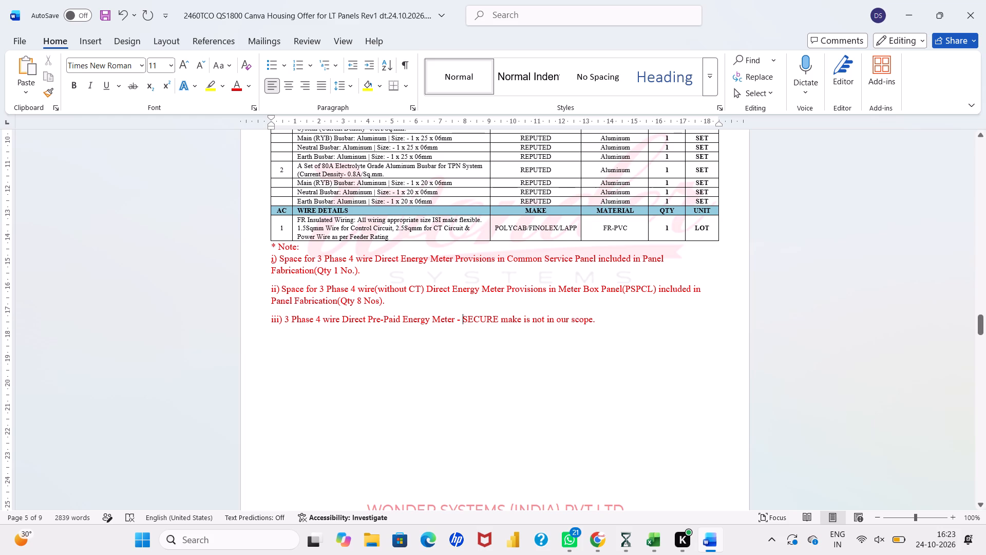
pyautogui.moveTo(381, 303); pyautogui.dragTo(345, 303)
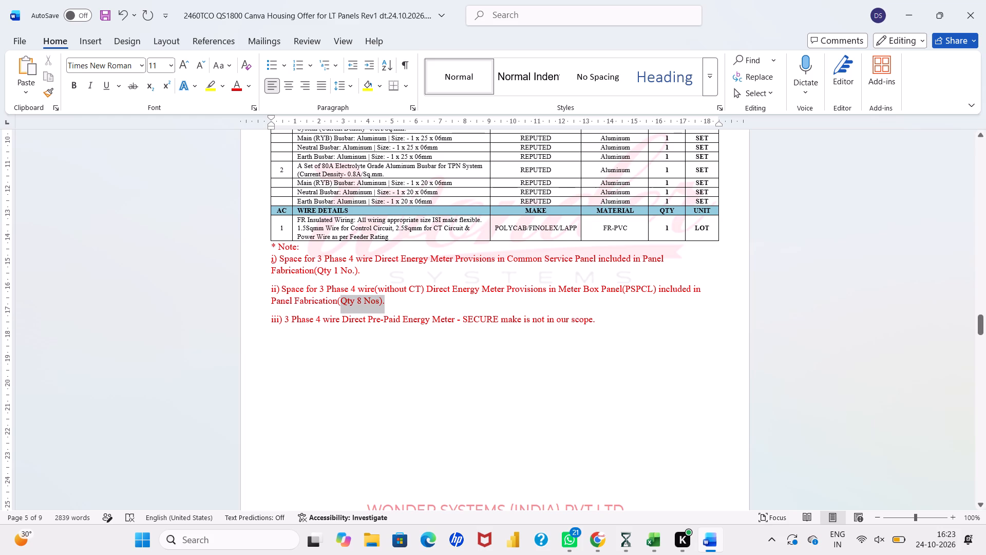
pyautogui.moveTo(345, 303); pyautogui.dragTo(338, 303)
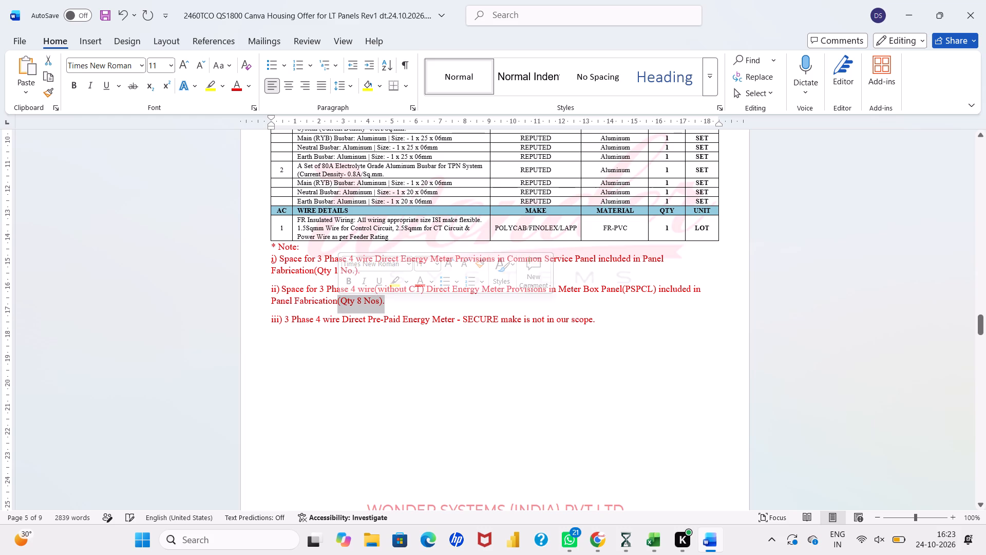
# Add the sentence "Only Space is considered in Panel Fabrication." to the end of note iii), with a space after "scope.".
pyautogui.click(597, 321)
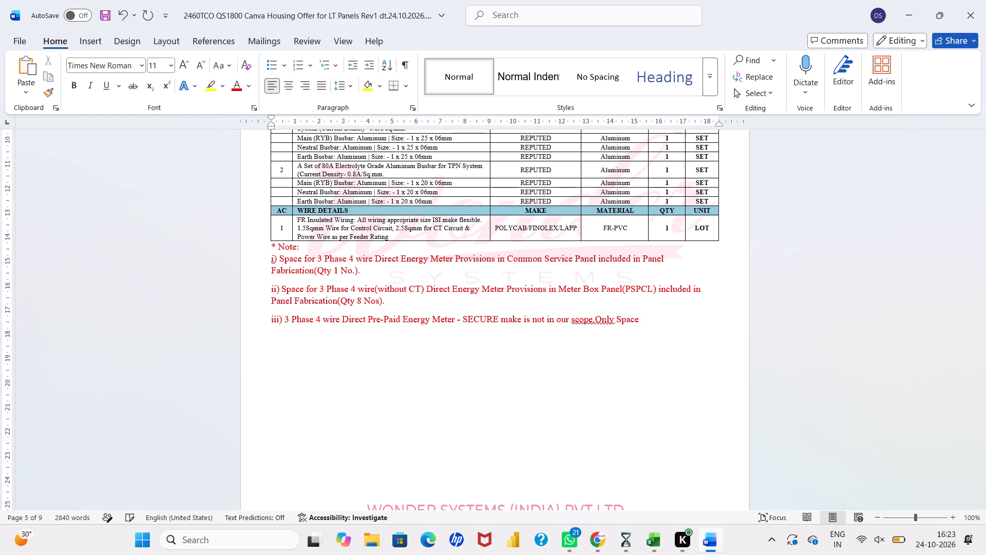
pyautogui.write('is consisder')
pyautogui.press('BackSpace')
pyautogui.press('BackSpace')
pyautogui.press('BackSpace')
pyautogui.press('BackSpace')
pyautogui.write('dered in')
pyautogui.press('space')
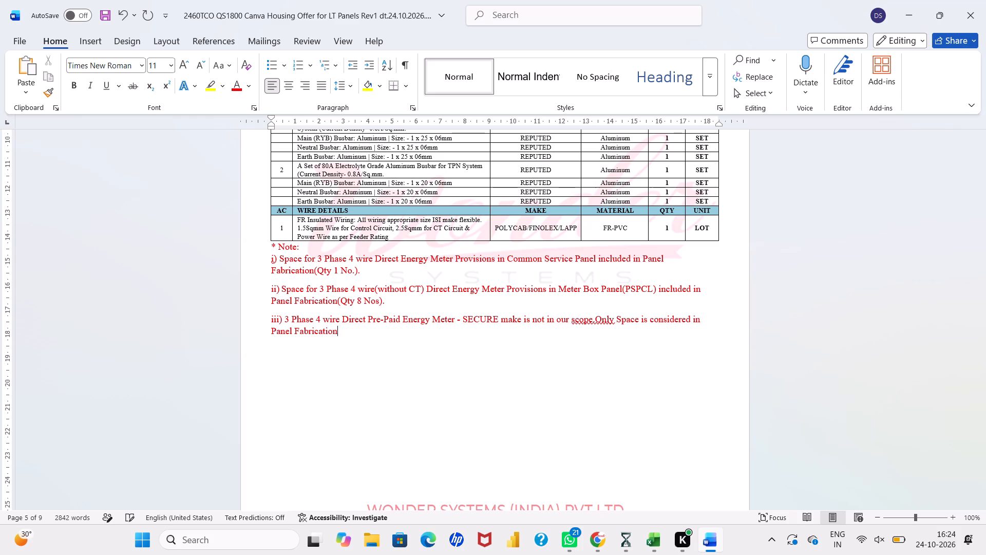
pyautogui.press(',')
pyautogui.press('BackSpace')
pyautogui.press('.')
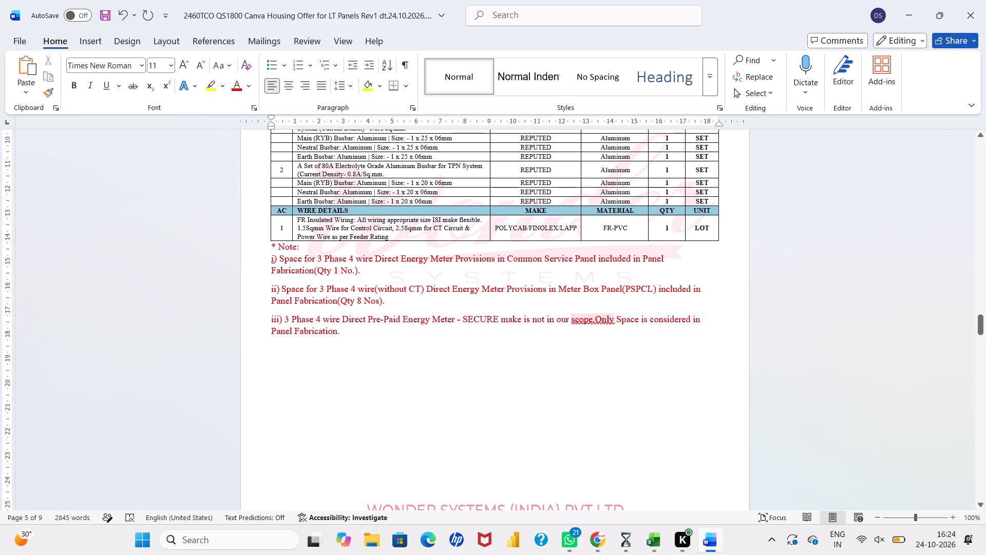
pyautogui.click(597, 321)
pyautogui.press('space')
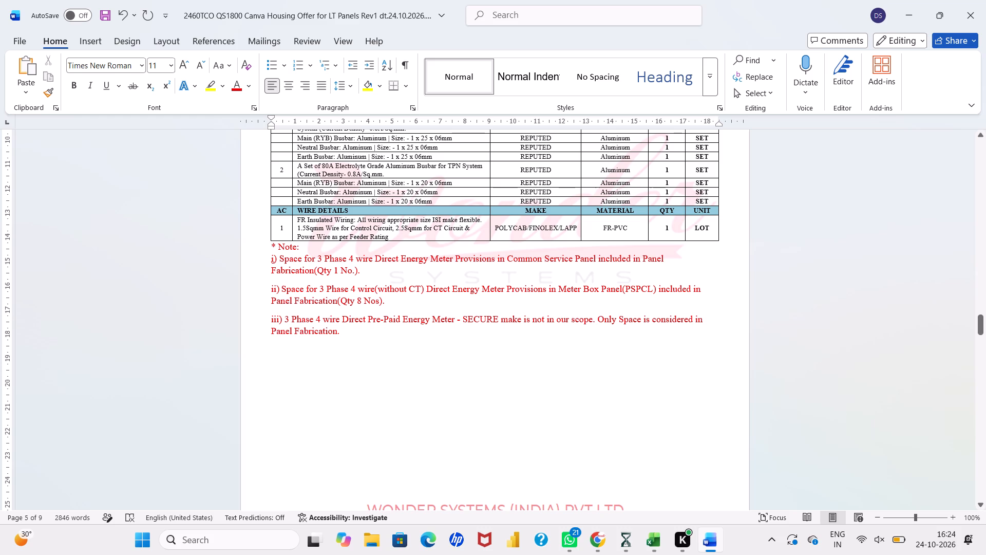
pyautogui.click(383, 303)
# Switch to Chrome and examine the feeder and energy meter rows in the LT Costing R2 sheet of QS1738 HT LT Panels.
pyautogui.click(601, 545)
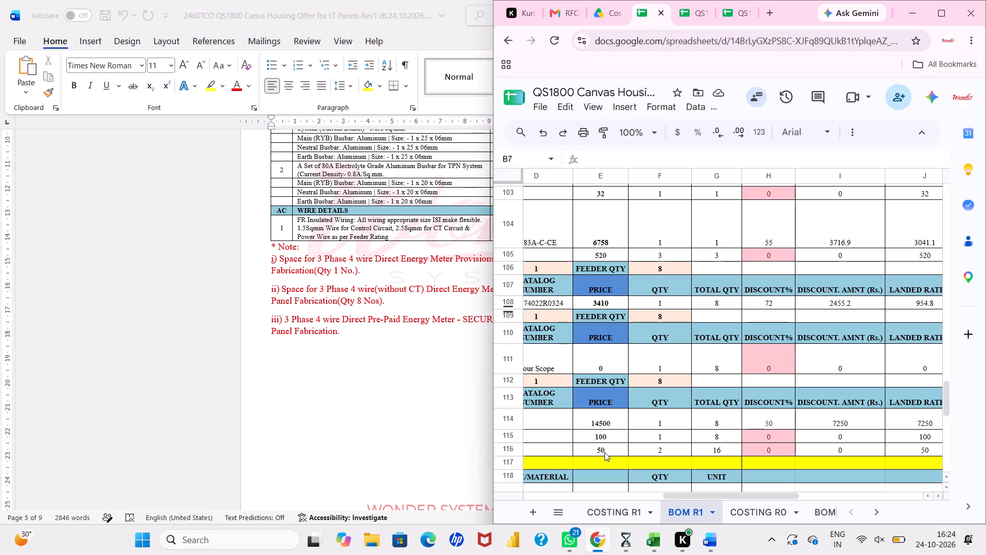
pyautogui.click(937, 3)
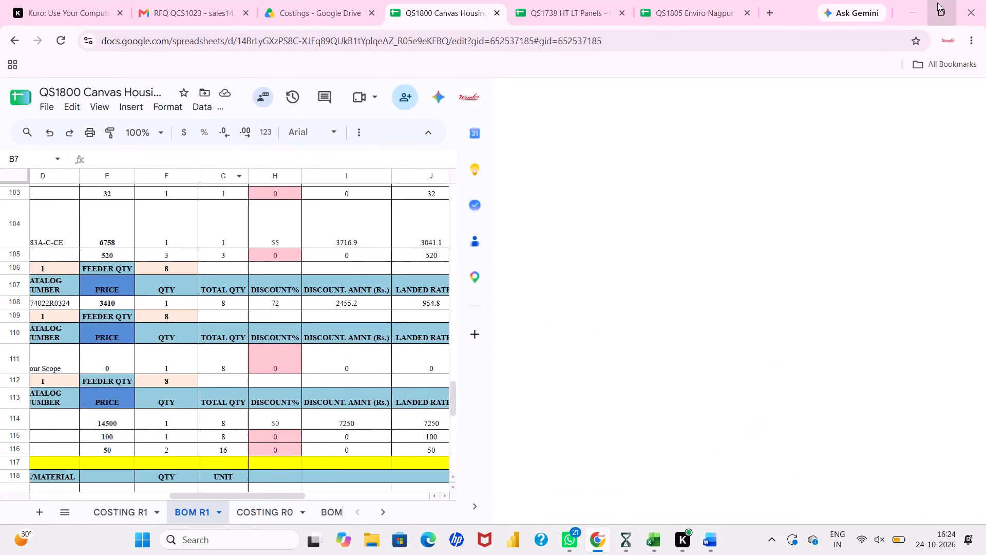
pyautogui.click(545, 15)
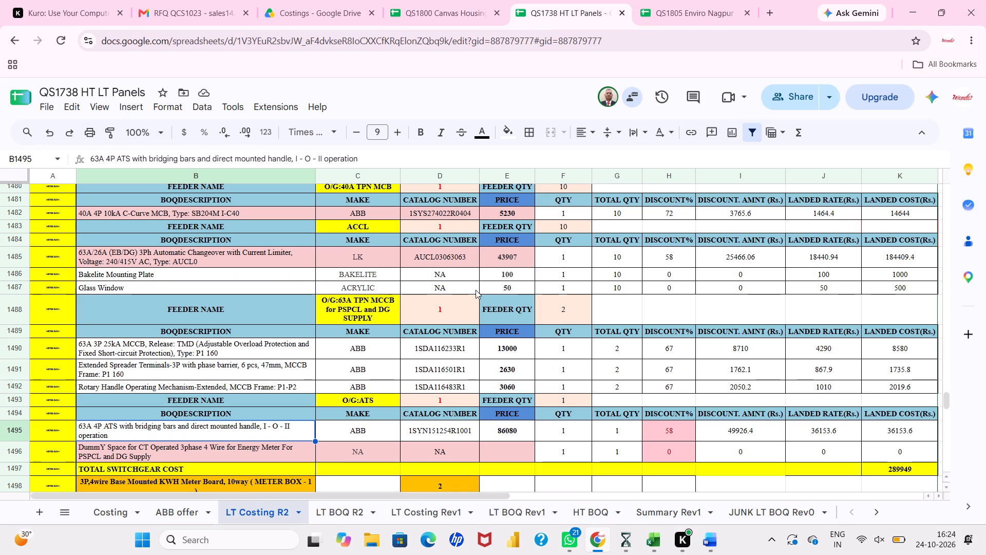
pyautogui.click(606, 104)
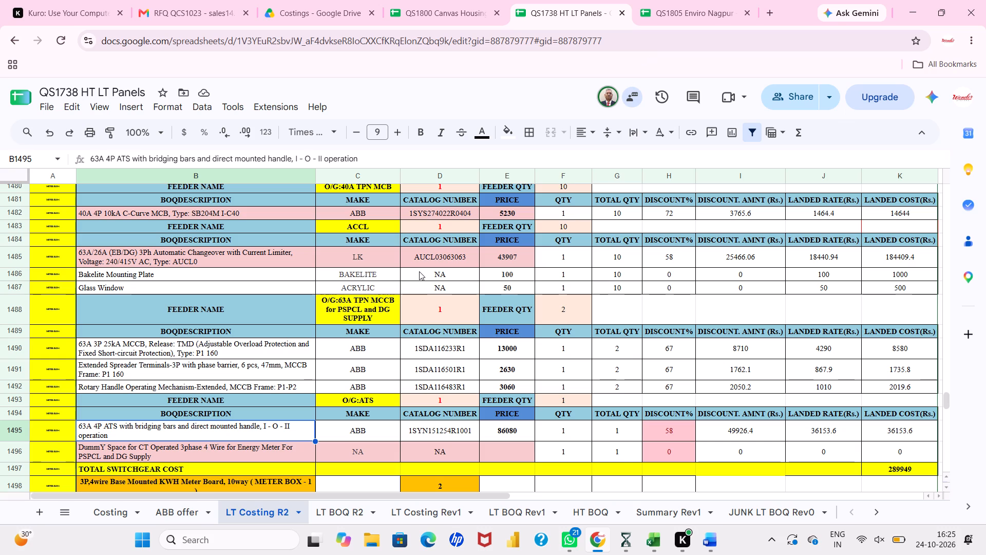
pyautogui.scroll(1, 419, 271)
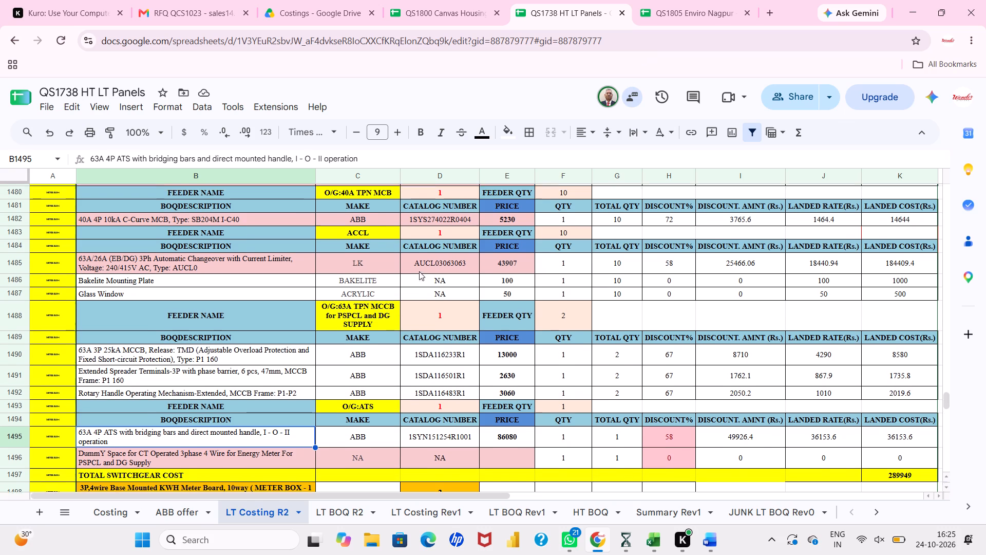
pyautogui.scroll(1, 419, 271)
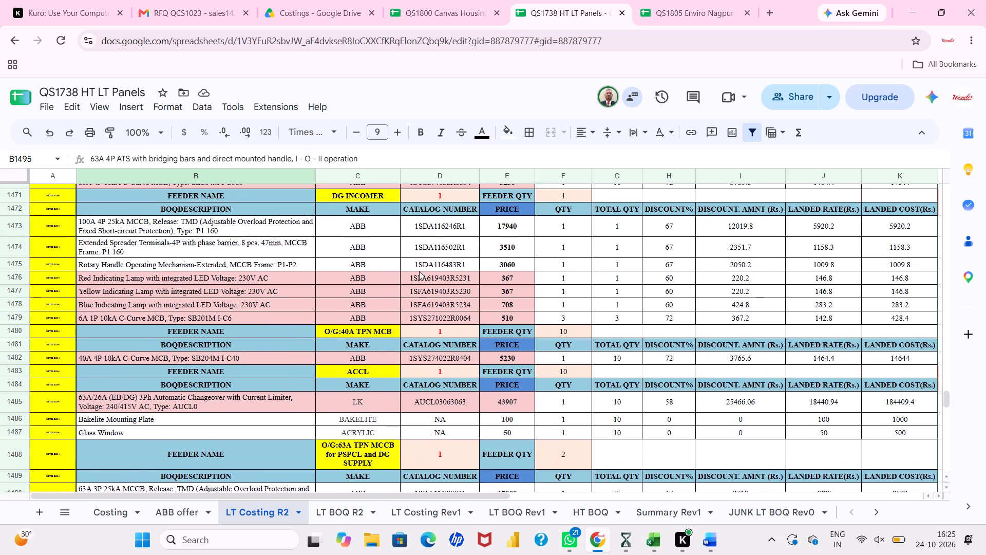
pyautogui.scroll(1, 419, 271)
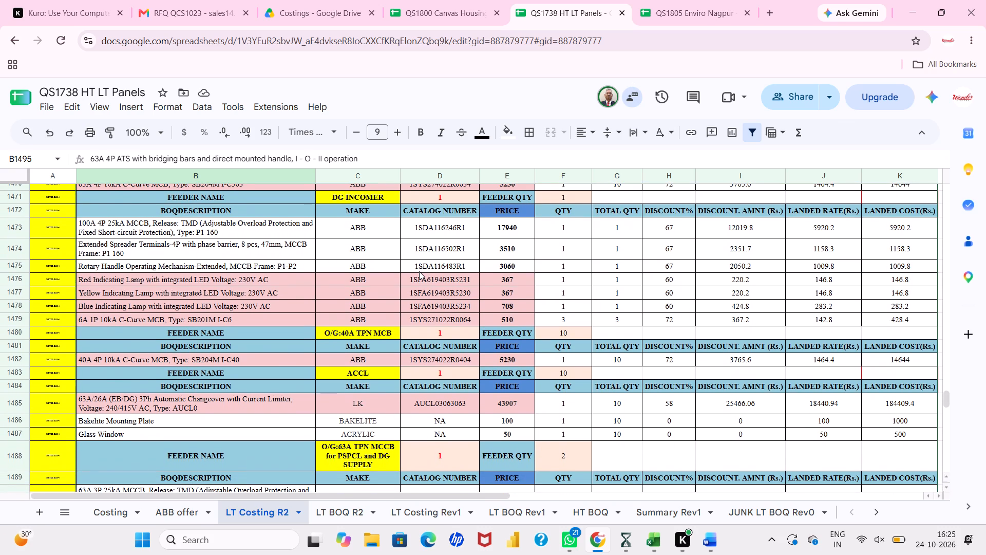
pyautogui.scroll(2, 419, 271)
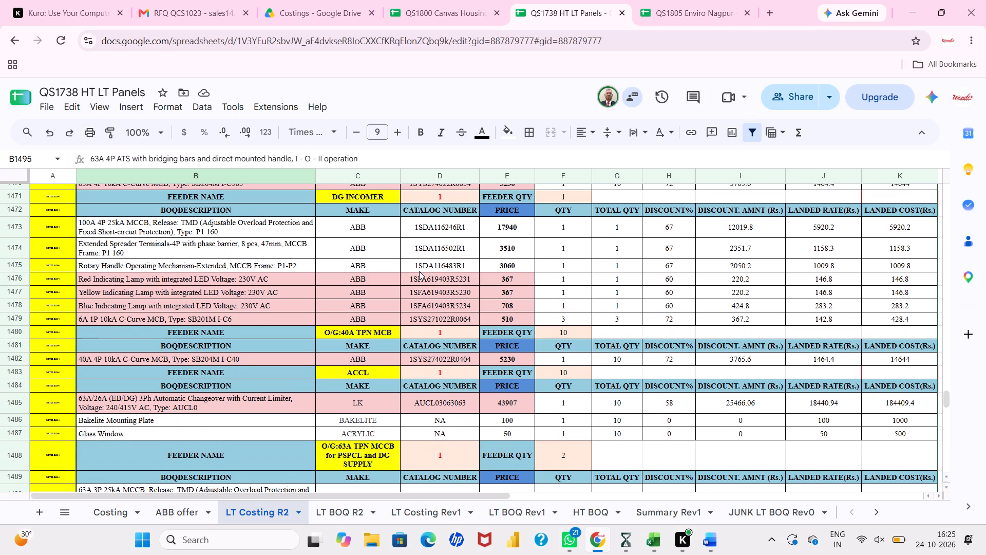
pyautogui.scroll(4, 419, 271)
pyautogui.scroll(-2, 419, 271)
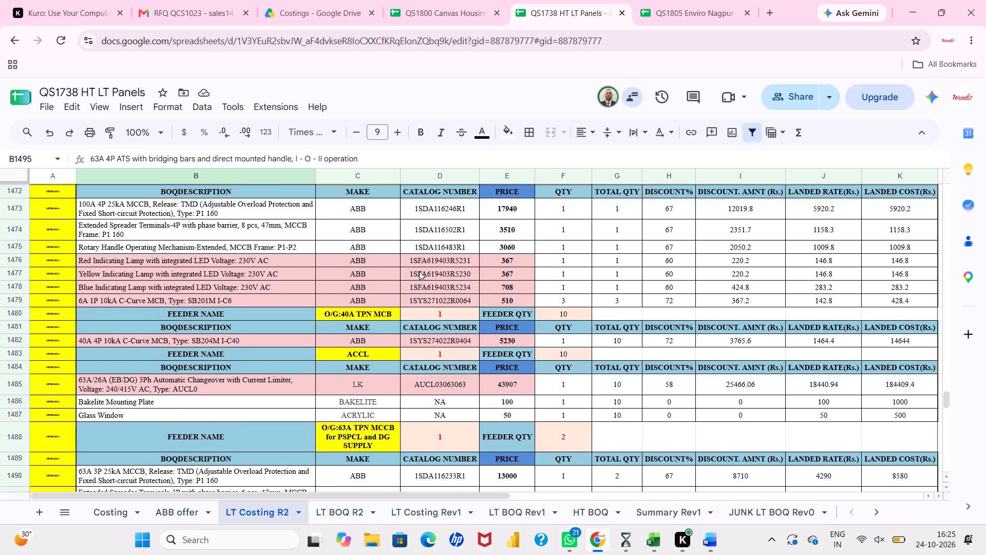
pyautogui.scroll(-2, 419, 271)
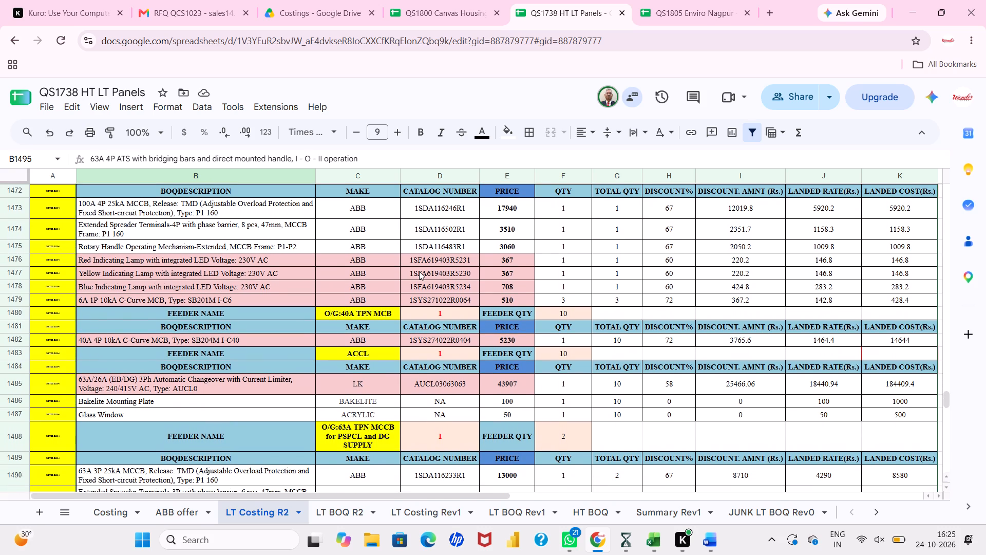
pyautogui.scroll(-2, 419, 271)
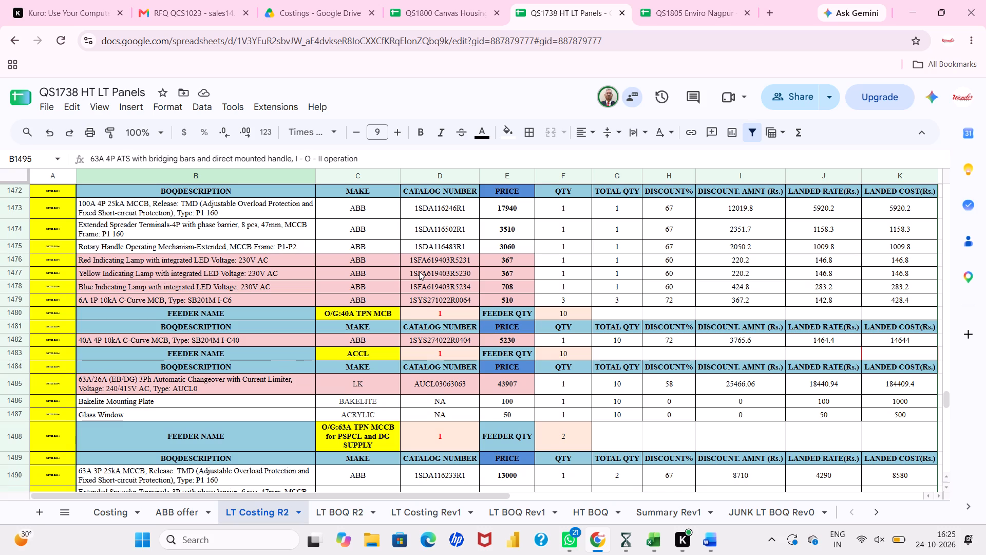